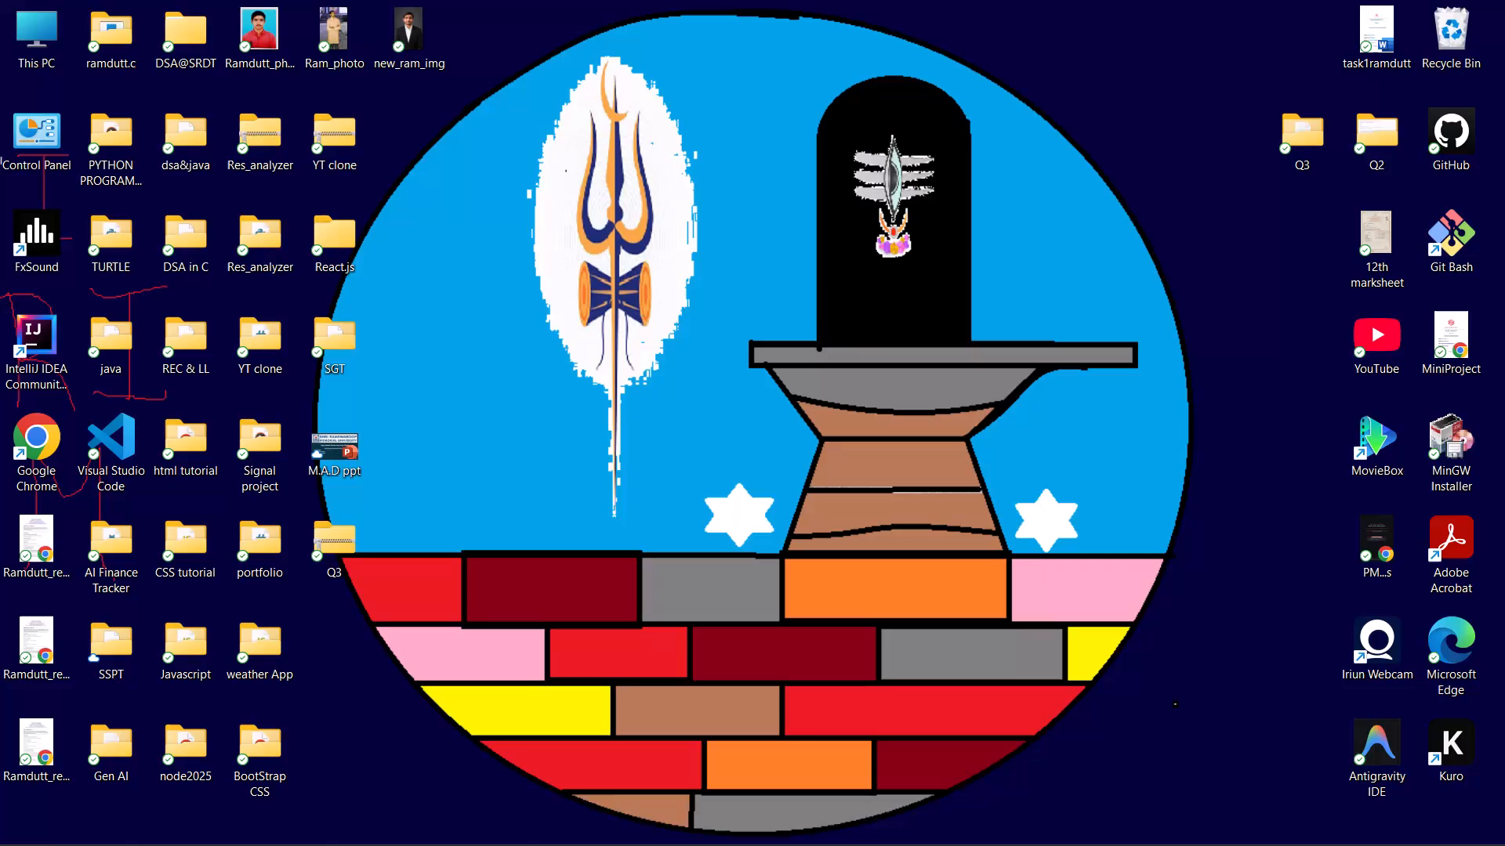
Launch the Kuro application from the desktop.
double_click(1456, 726)
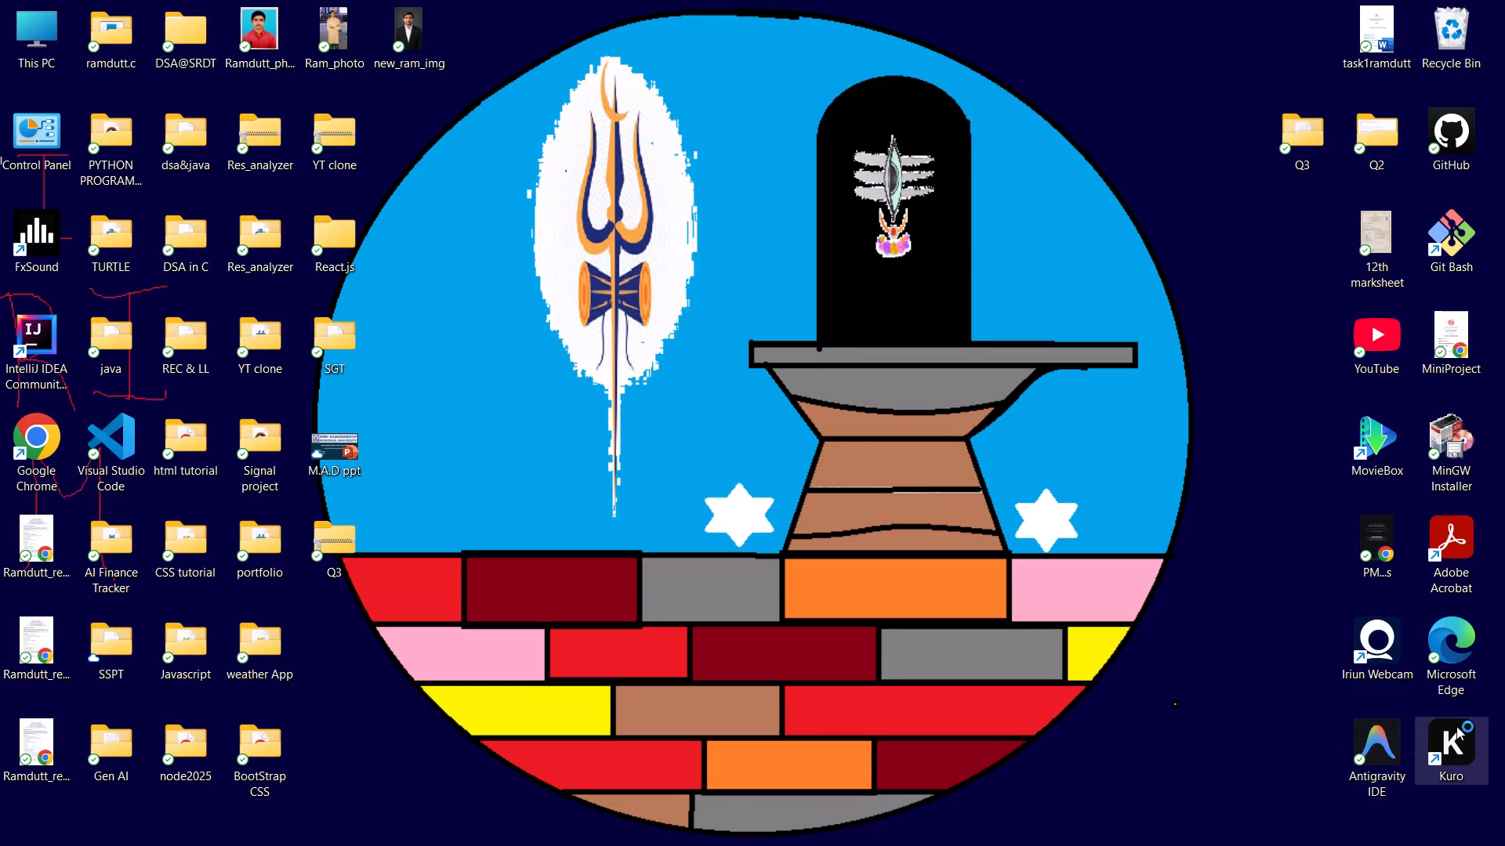
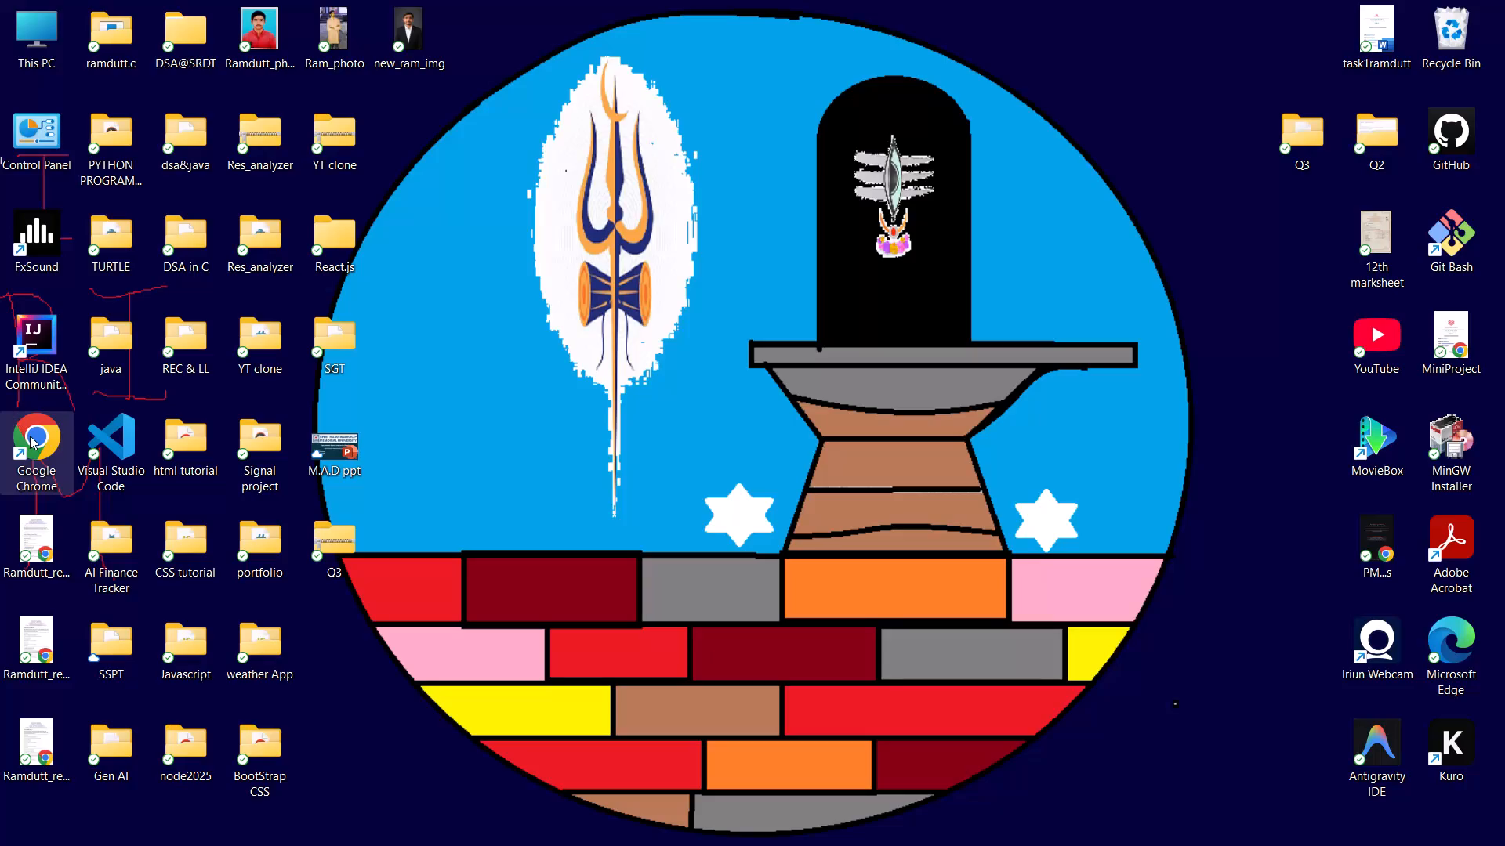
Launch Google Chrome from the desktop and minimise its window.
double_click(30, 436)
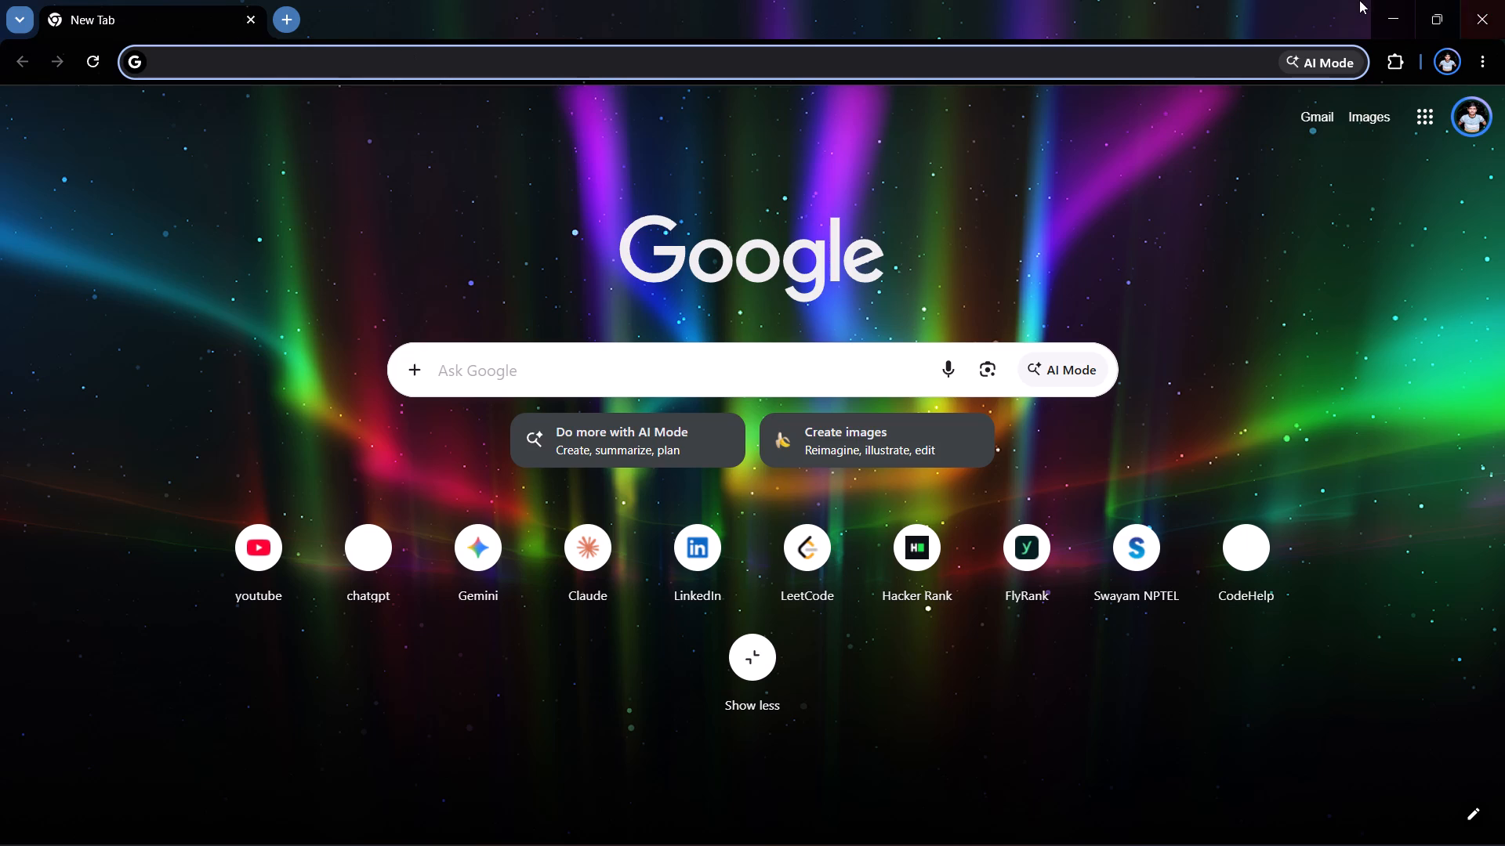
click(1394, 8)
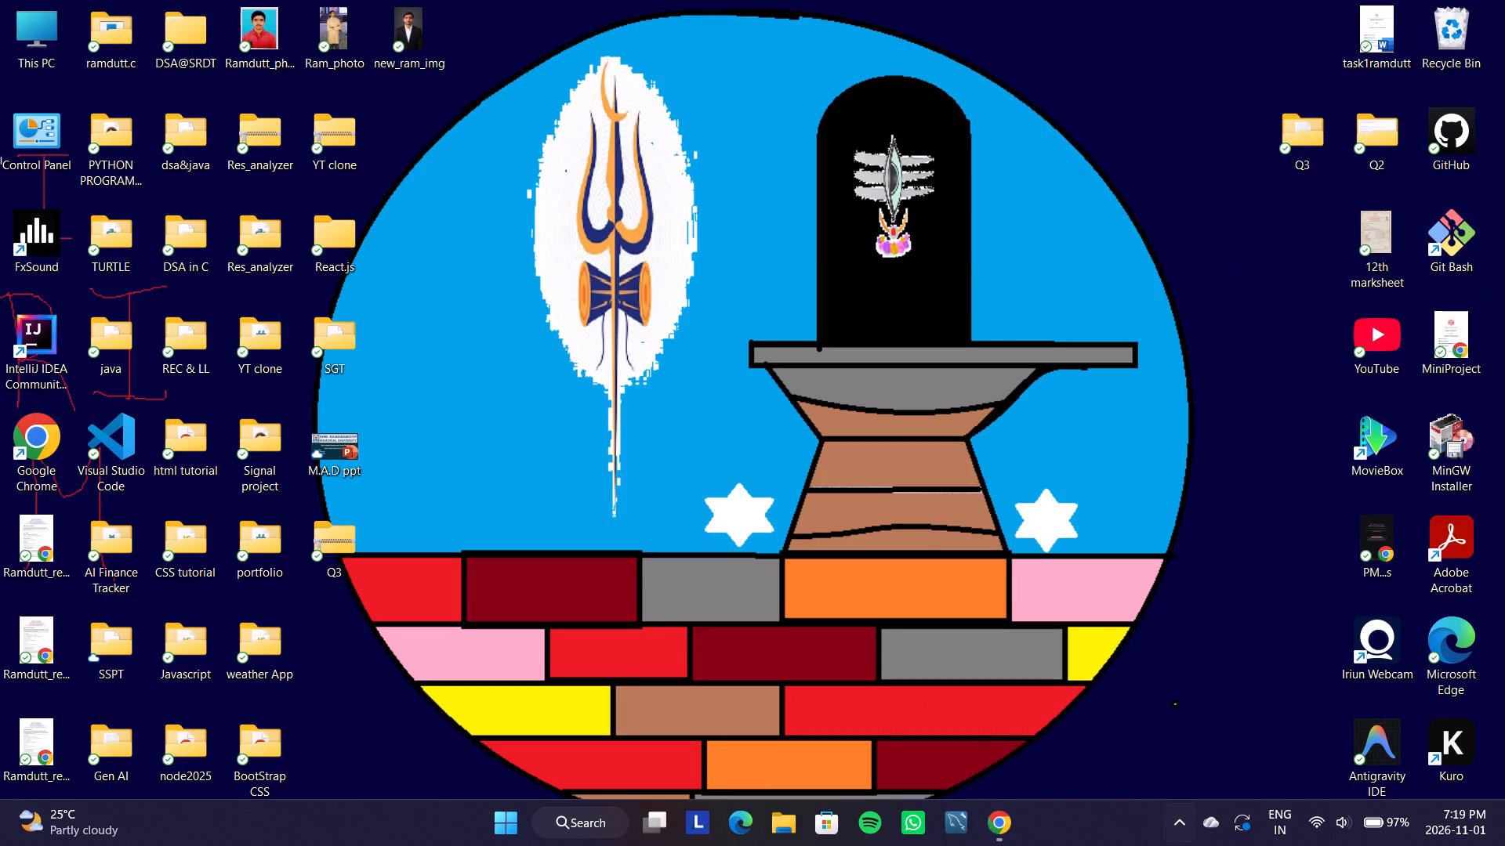
Open the Unit_Output_Costing presentation from the Downloads folder in PowerPoint.
double_click(9, 35)
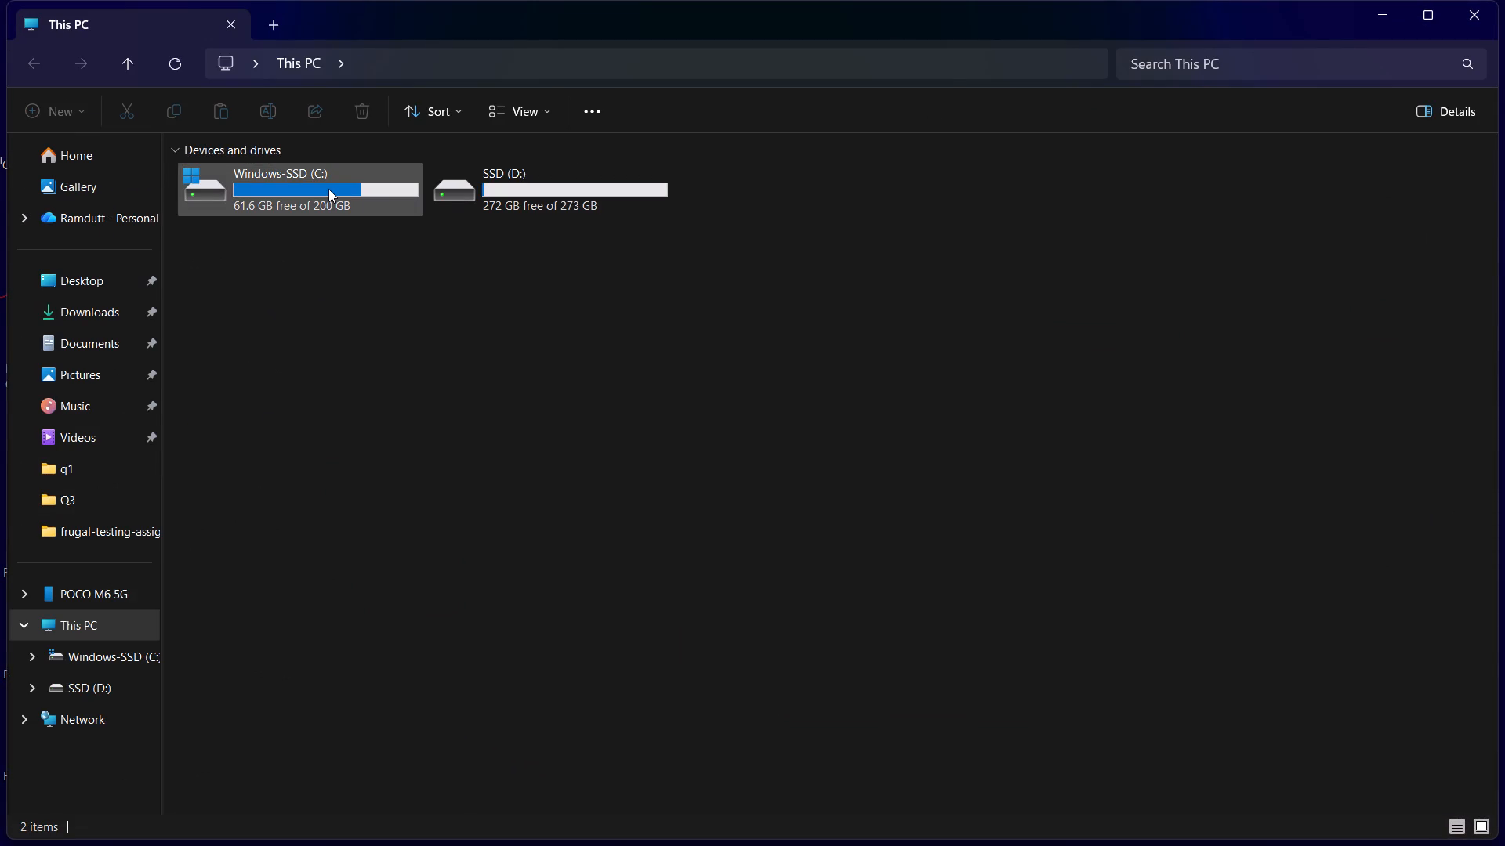
click(63, 318)
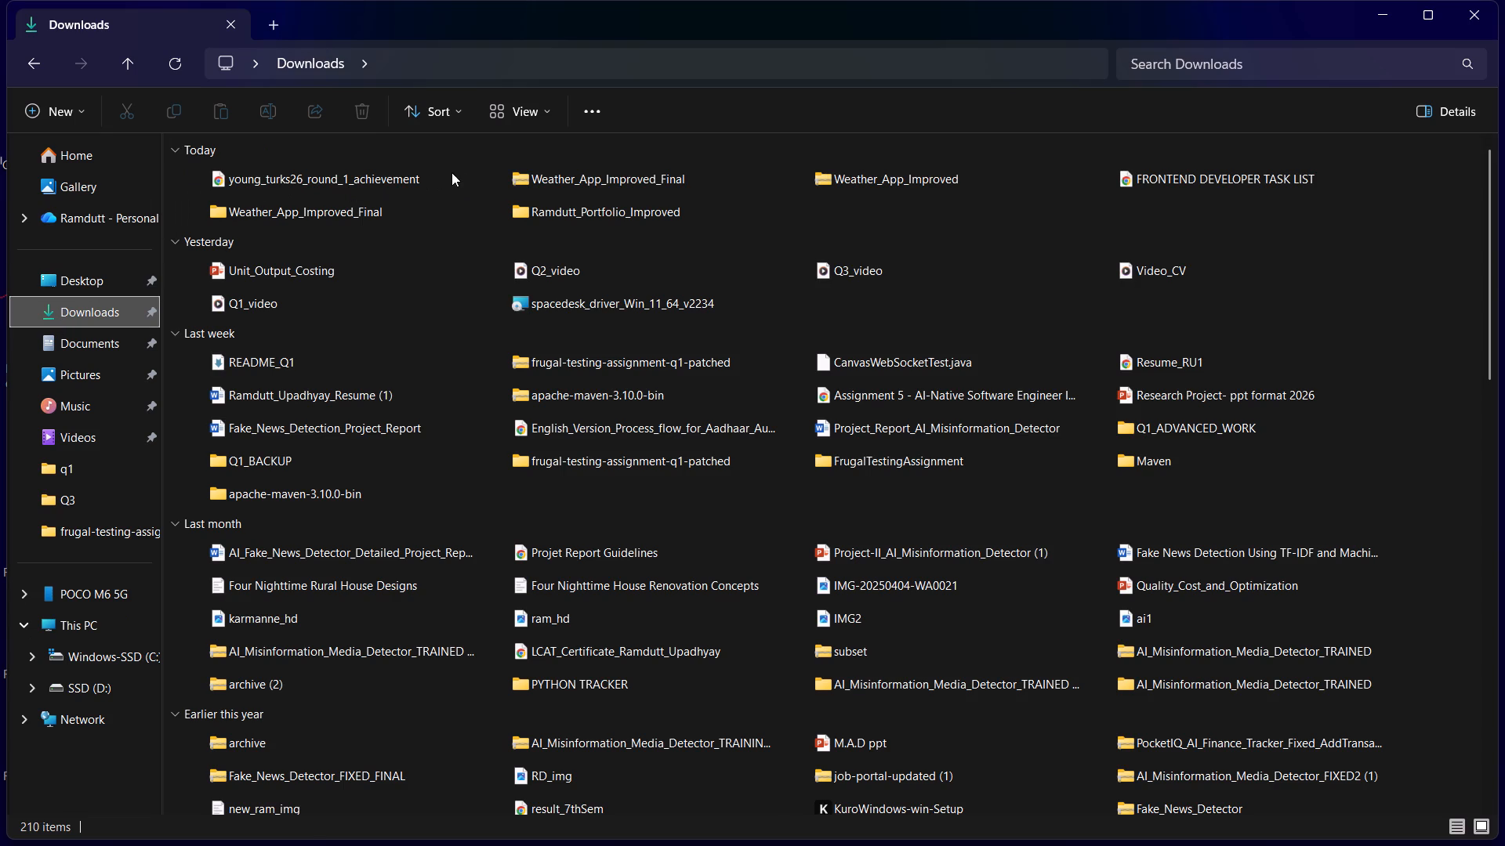
double_click(273, 270)
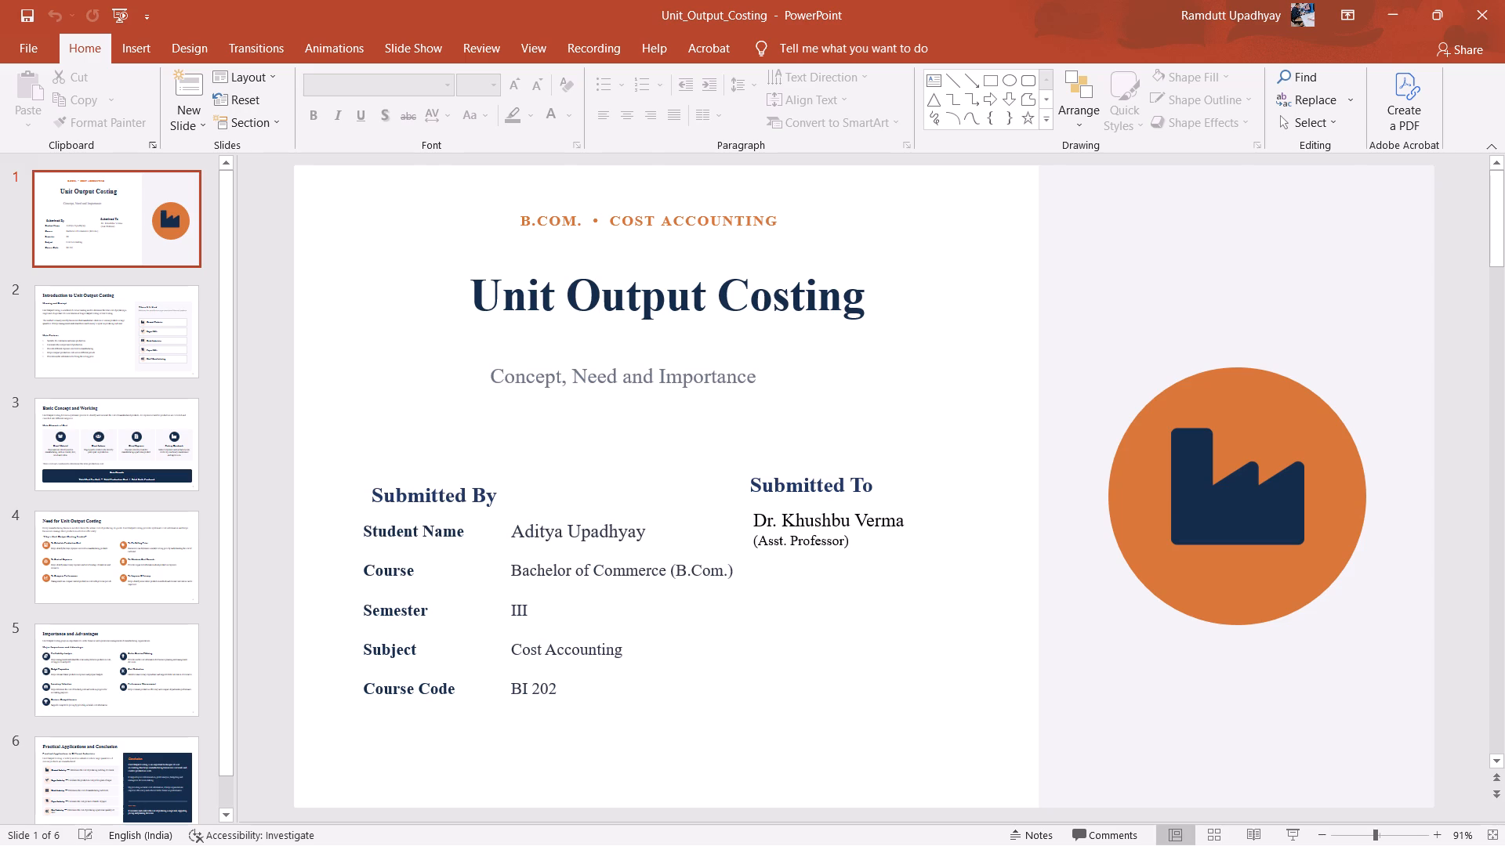
Delete the "B.COM. • COST ACCOUNTING" text above the title on slide 1.
click(656, 217)
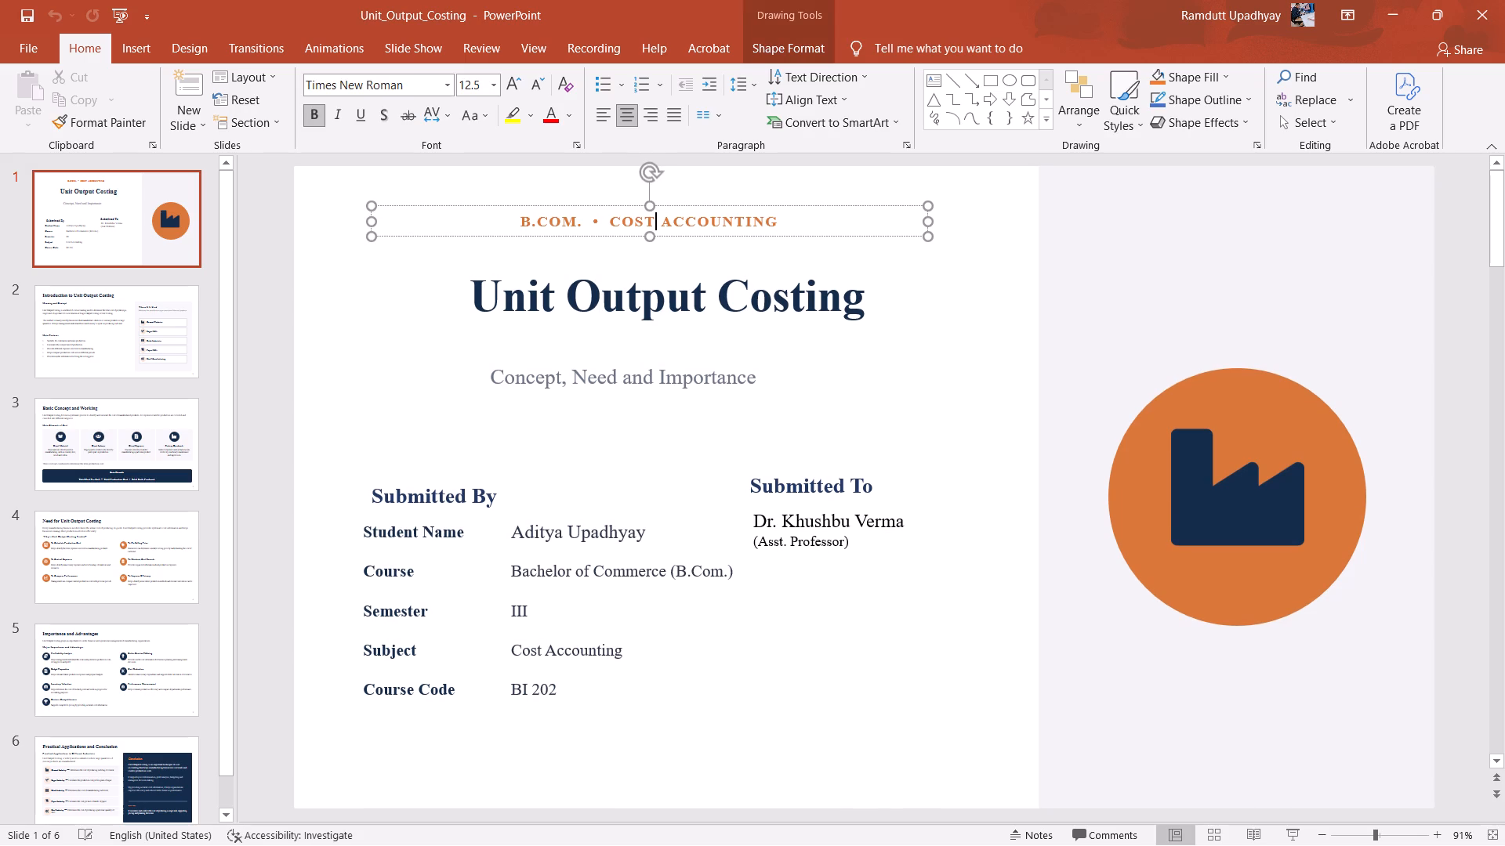
key(ctrl+a)
key(BackSpace)
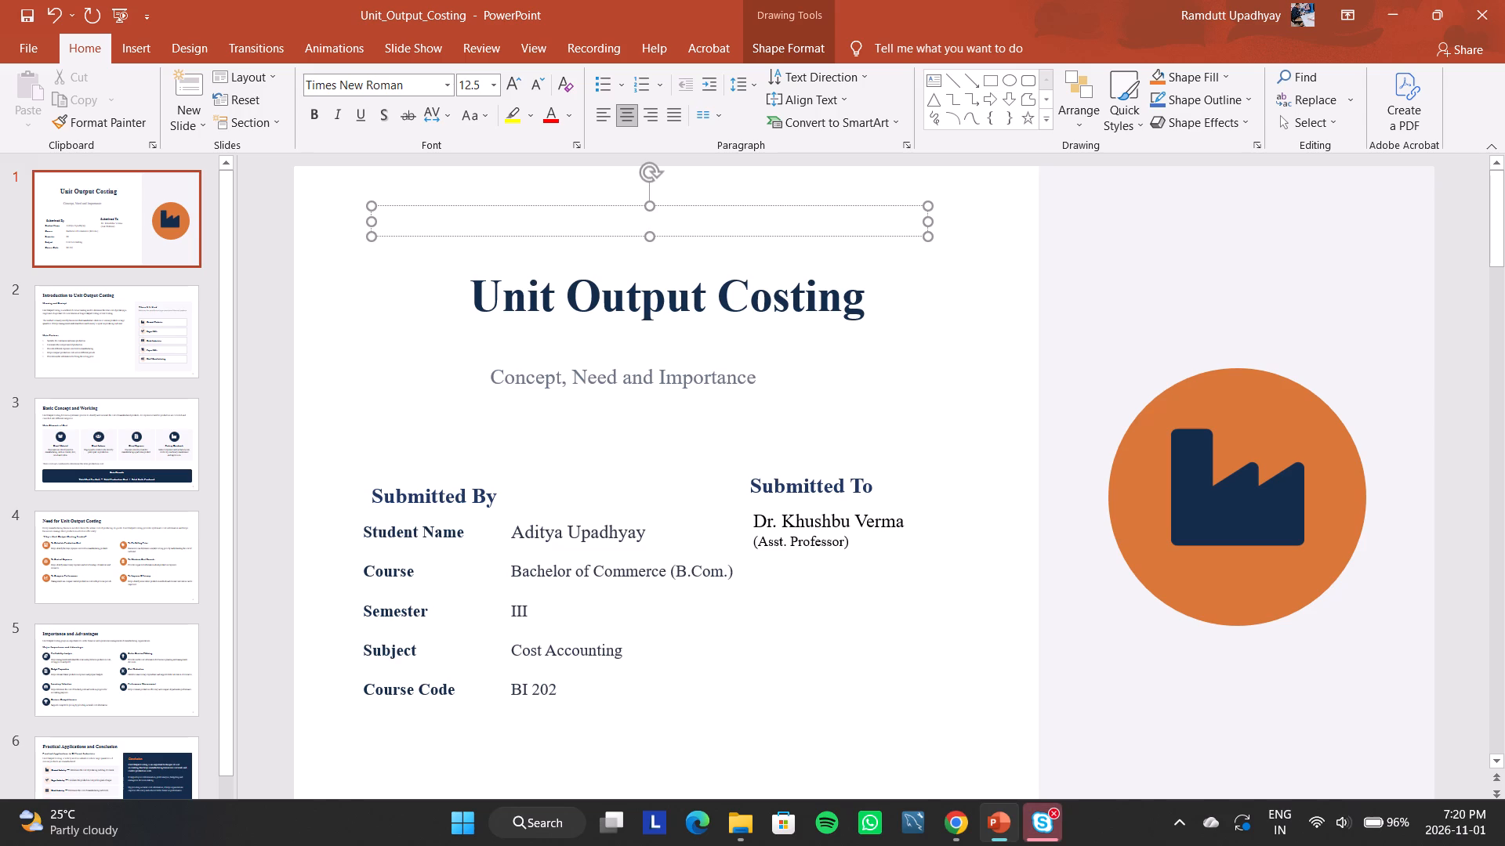
click(612, 374)
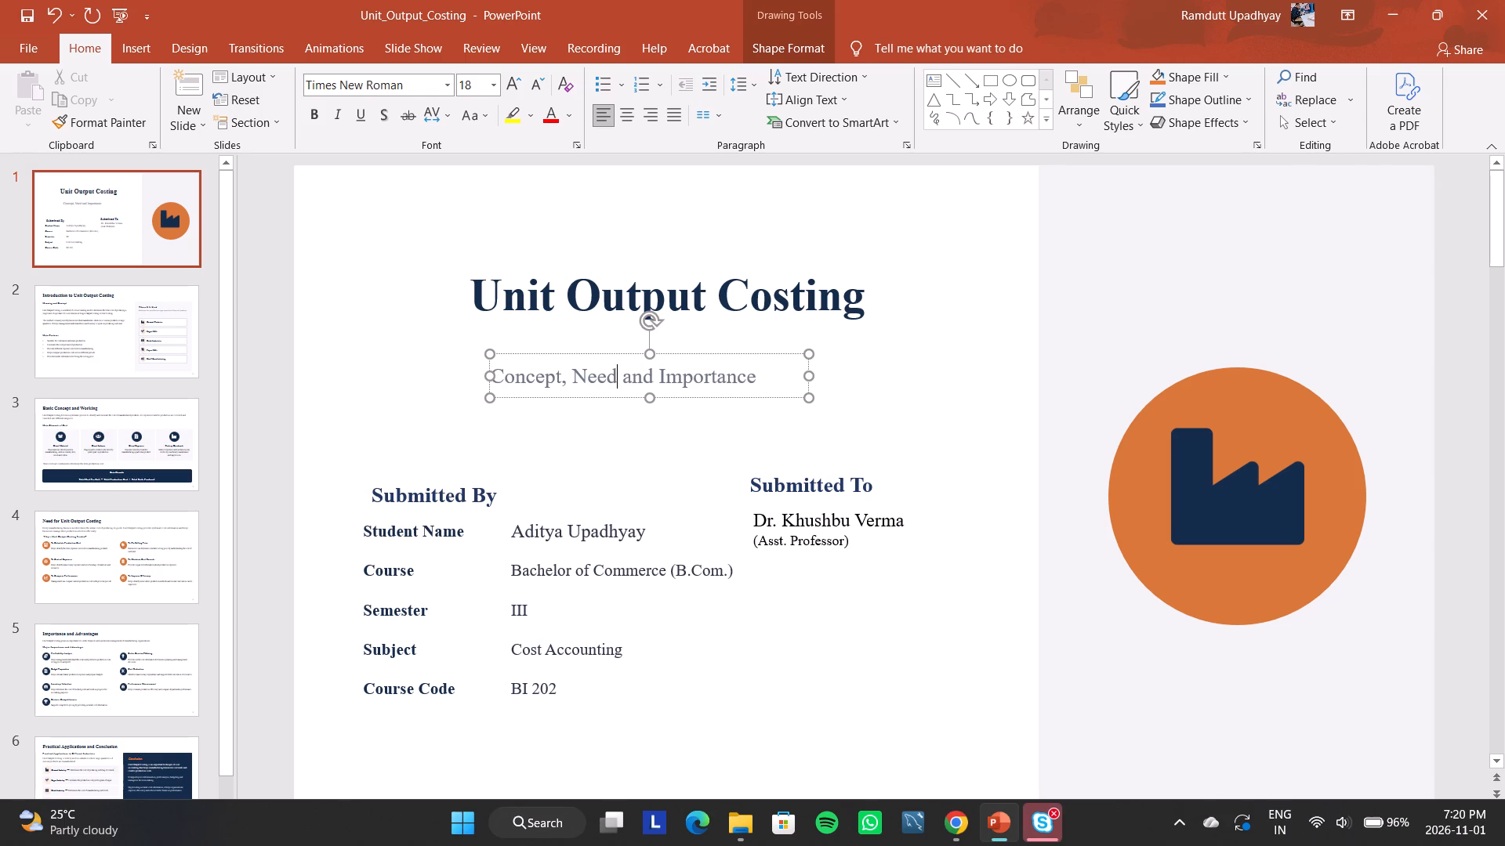
Open the Course value "Bachelor of Commerce (B.Com.)" on slide 1 for editing at the end of its text.
click(734, 577)
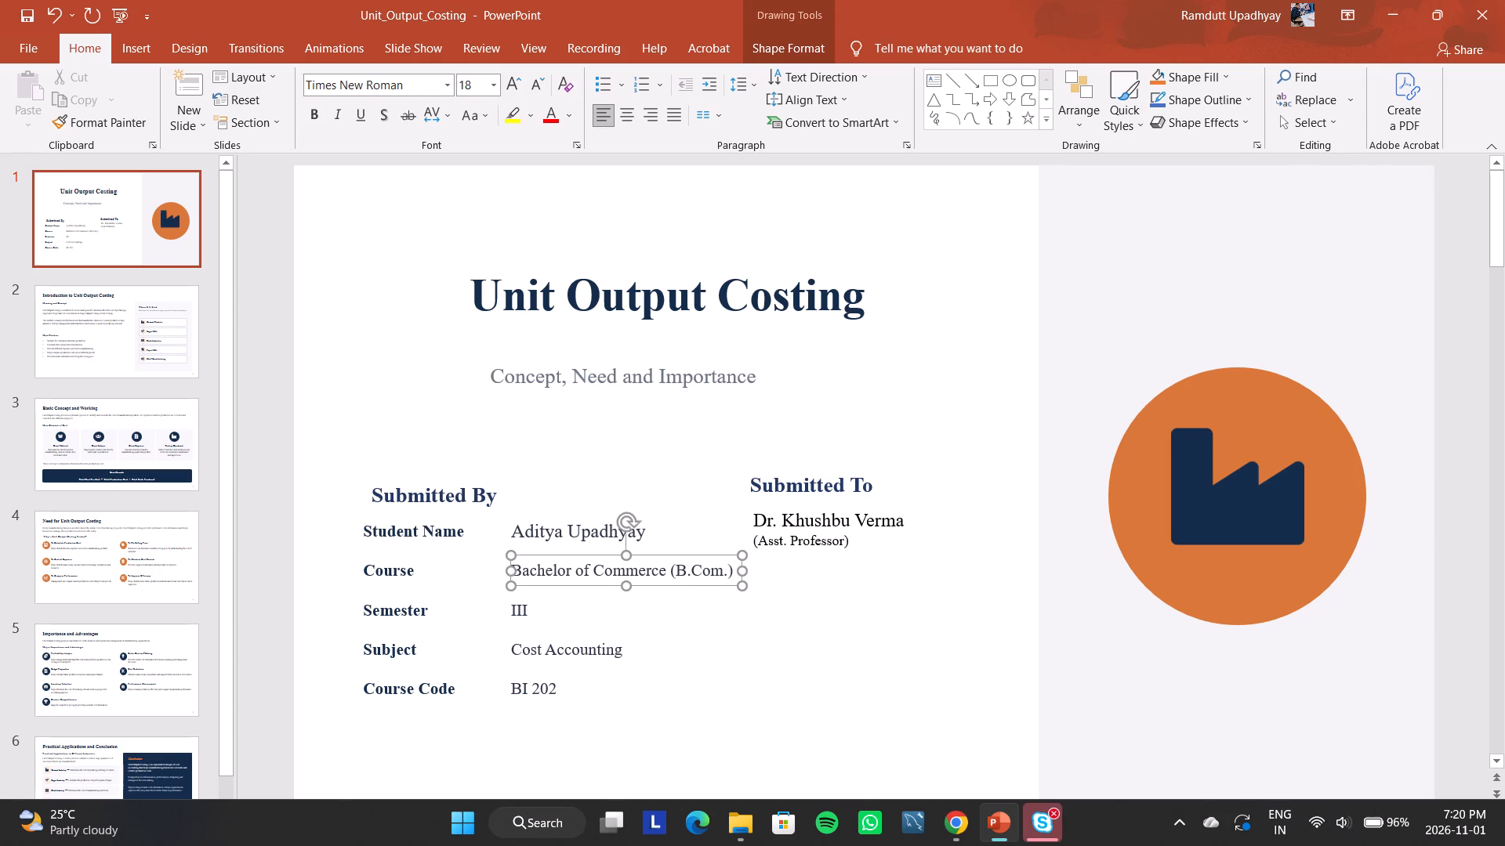
click(764, 567)
click(745, 571)
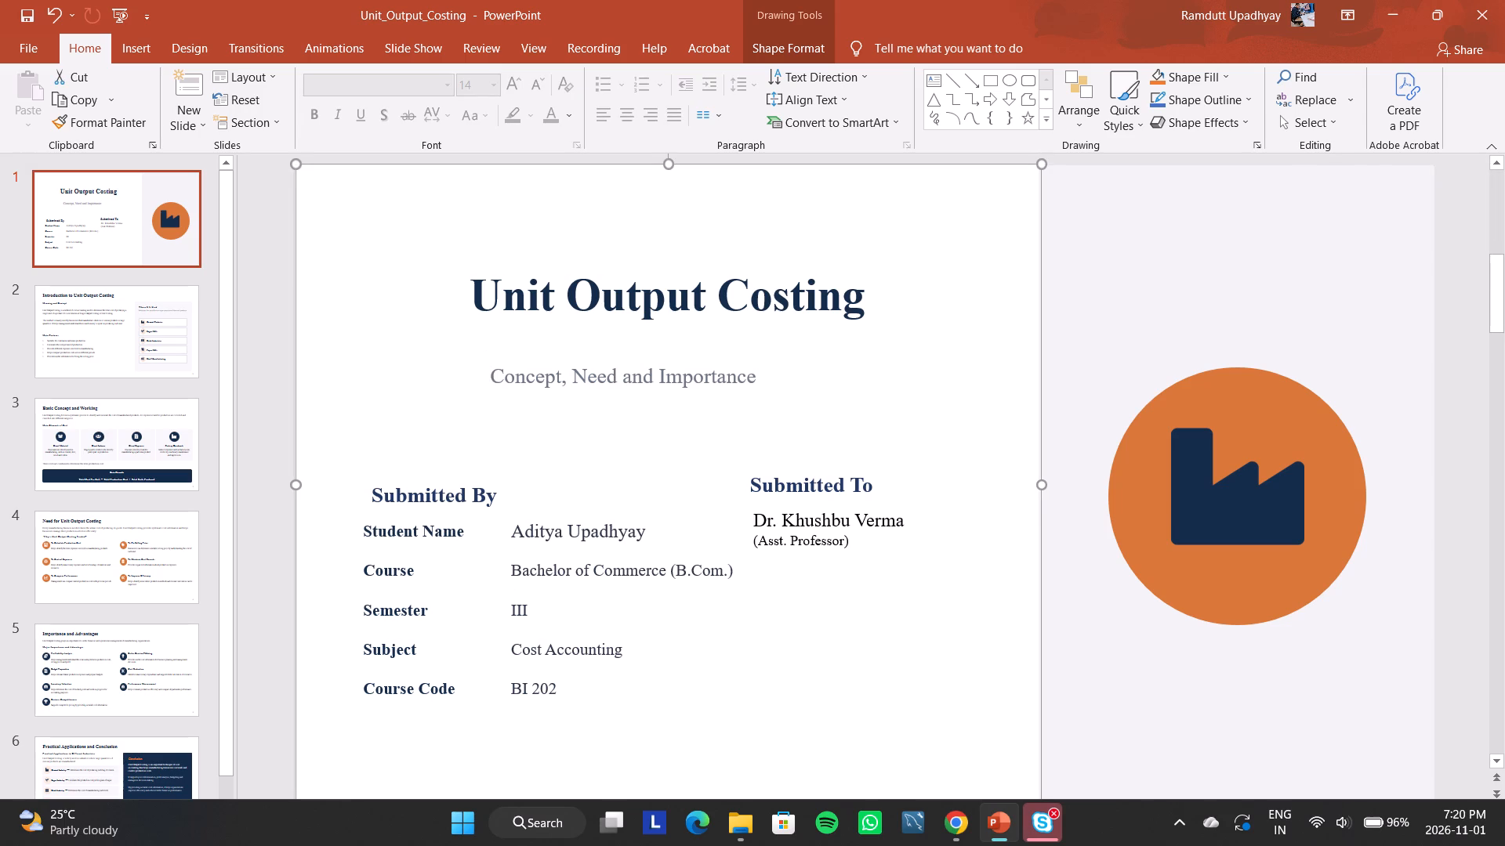
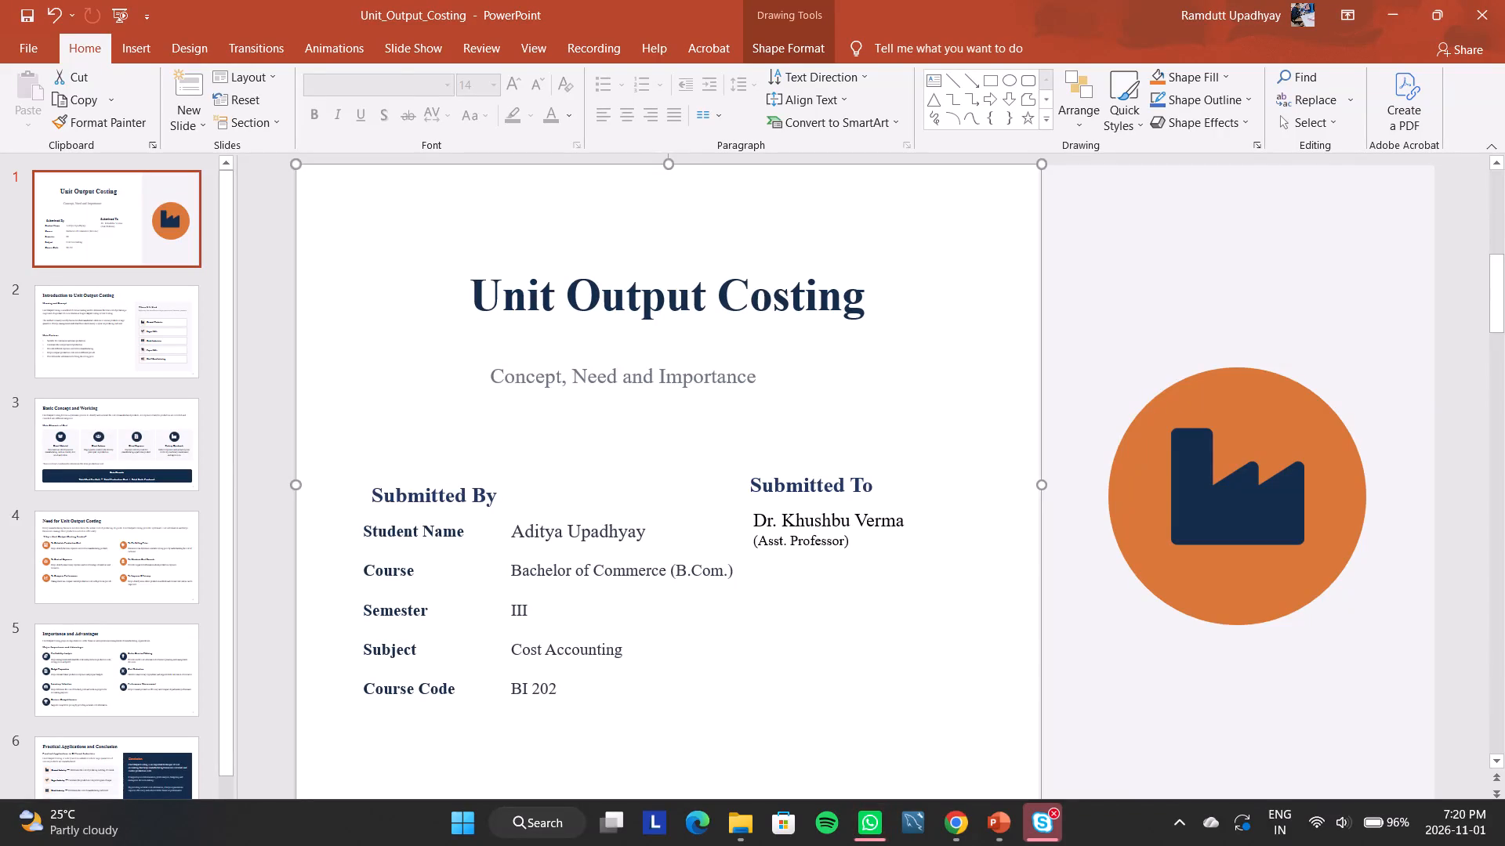
Move the subtitle on slide 1 down to just above the Submitted By section, and the title down directly above the subtitle.
click(630, 379)
drag(596, 352, 589, 382)
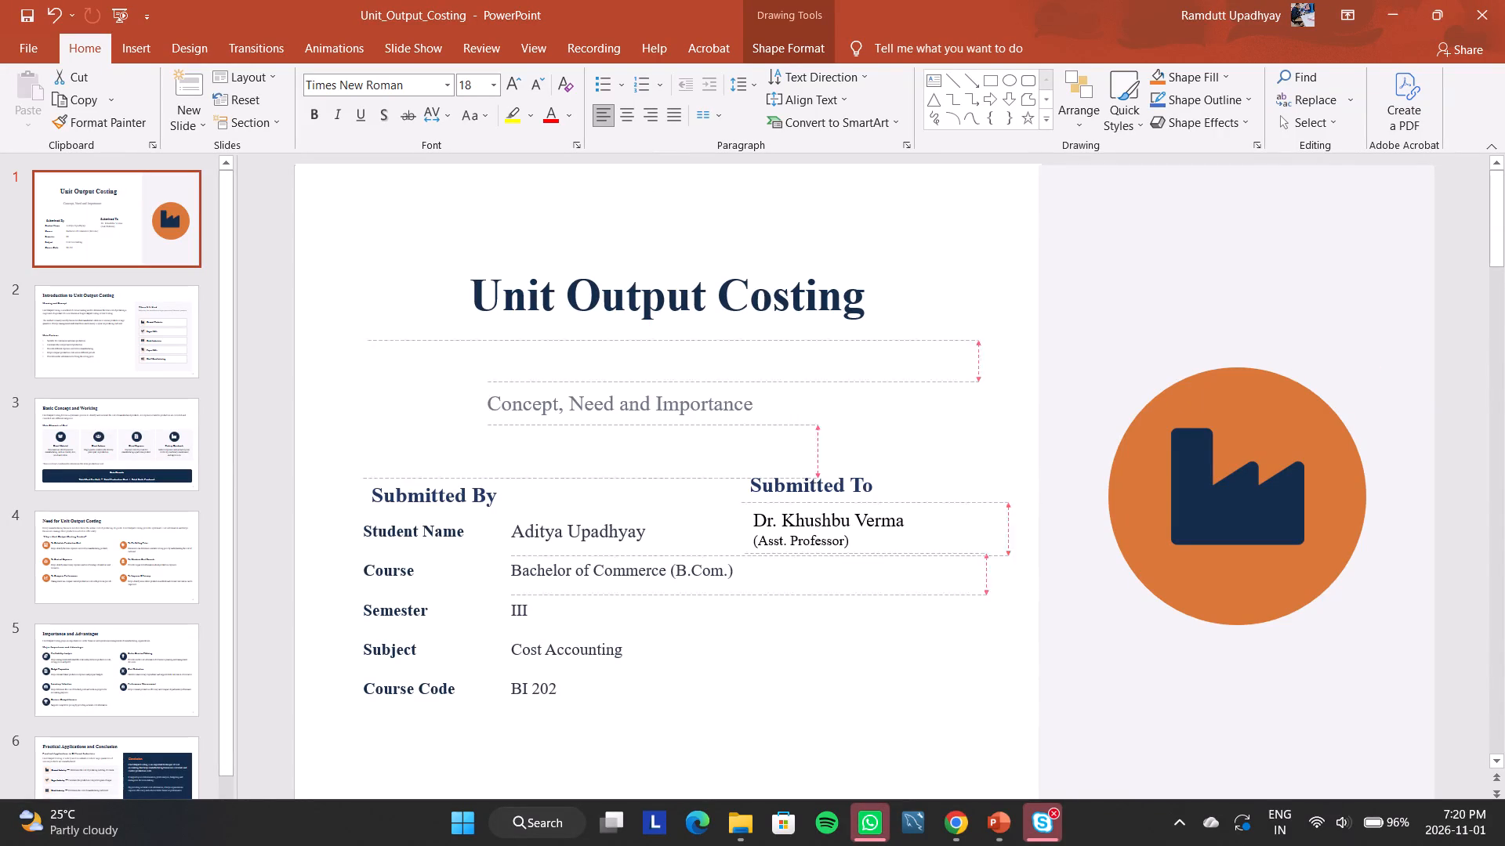
drag(589, 382, 584, 415)
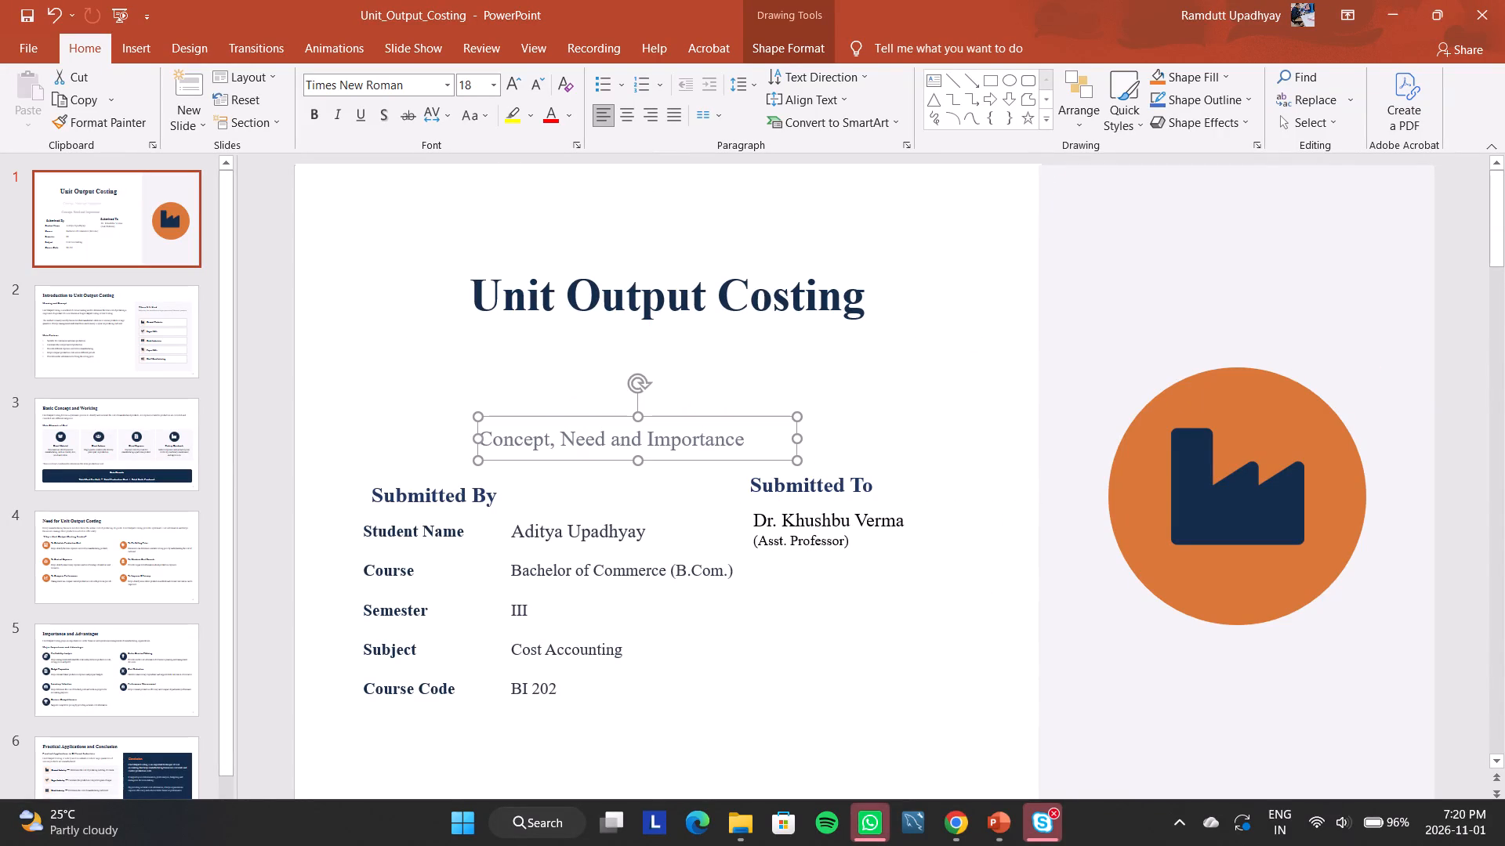
click(625, 293)
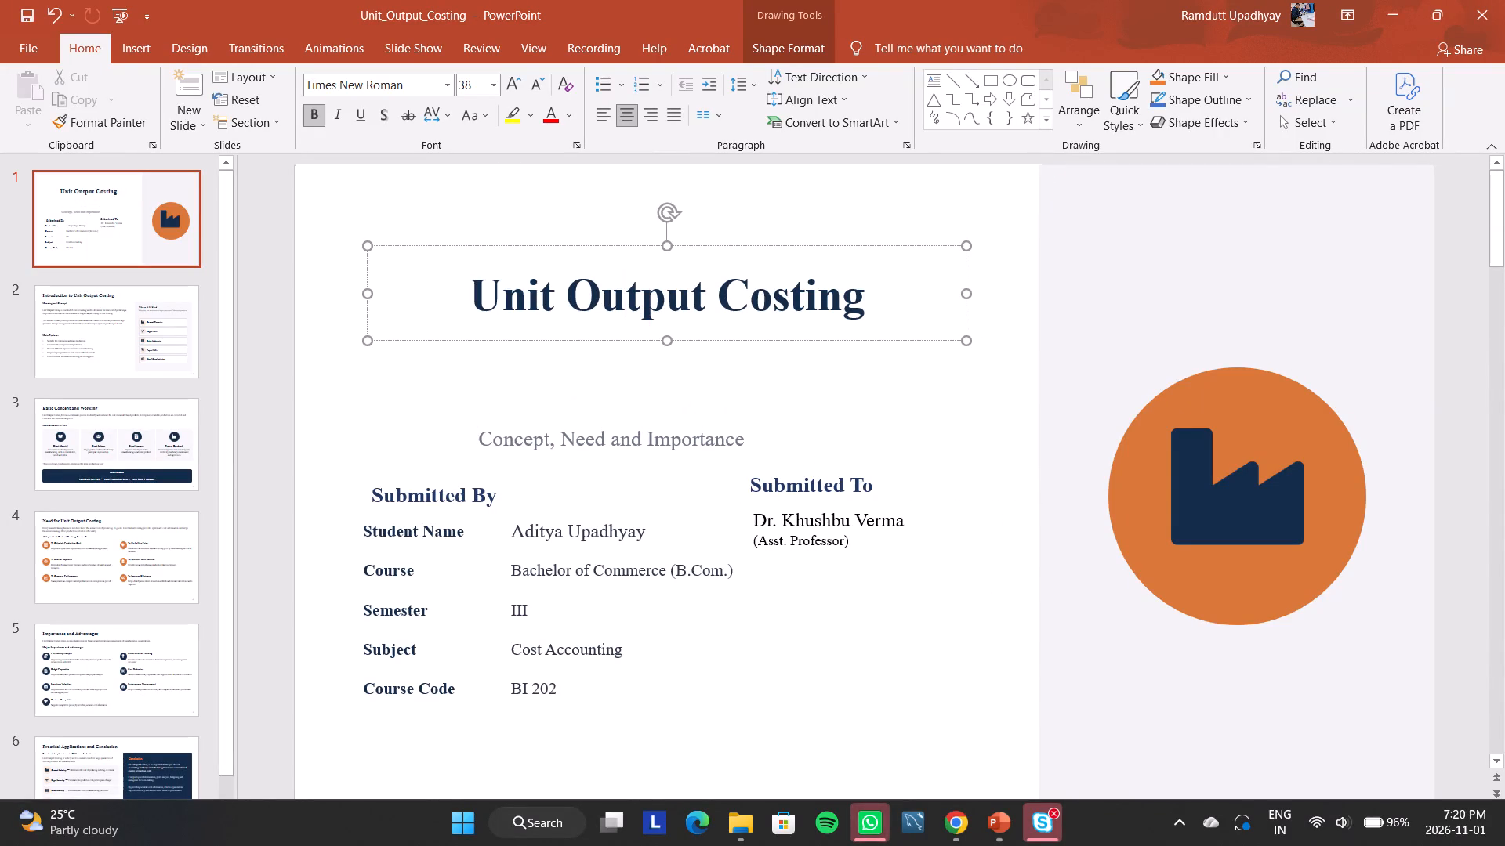
drag(625, 246, 603, 313)
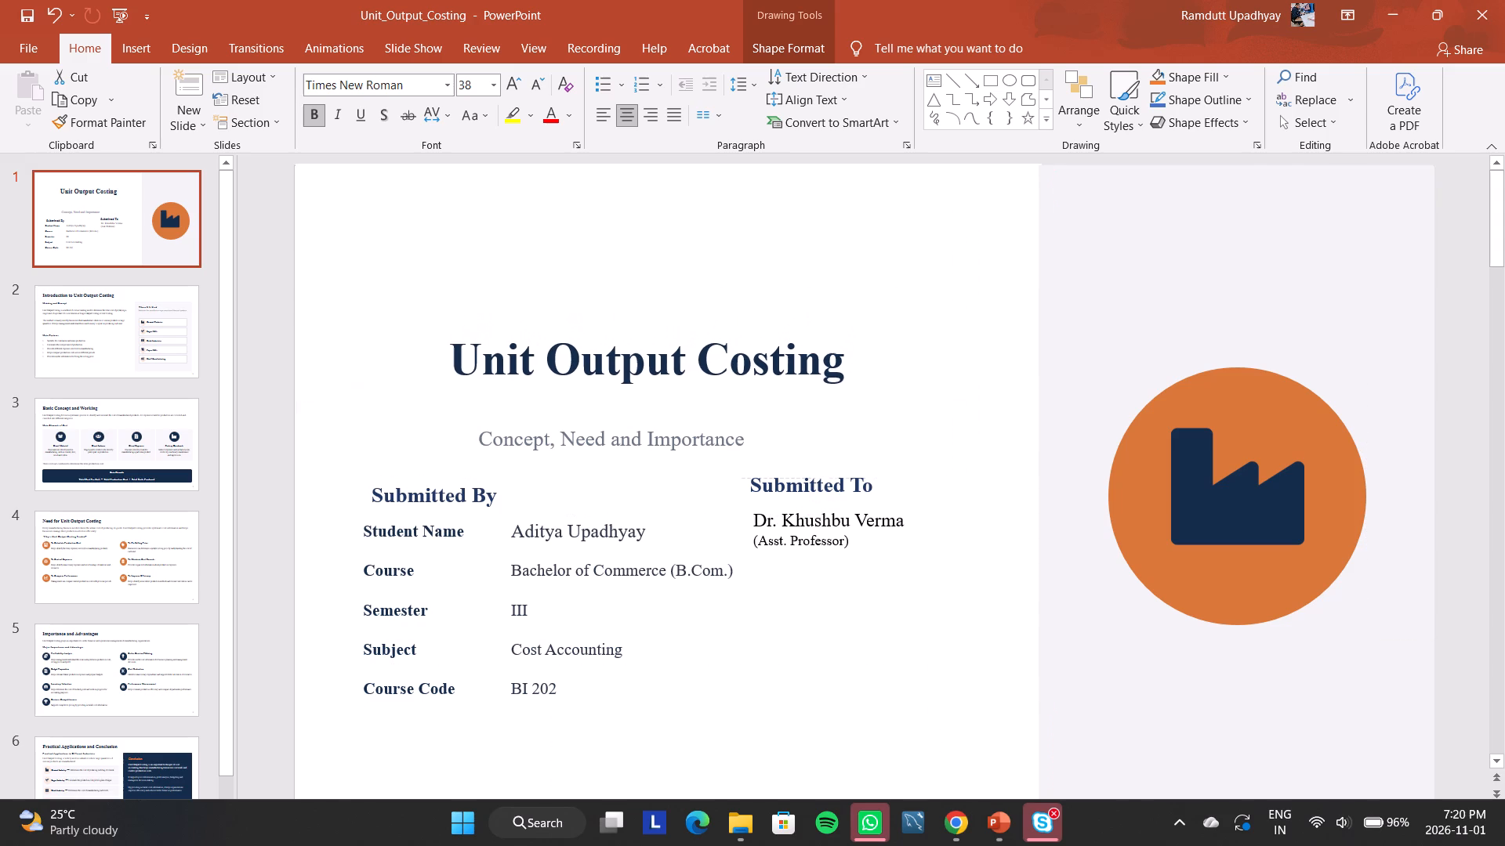
drag(603, 313, 597, 331)
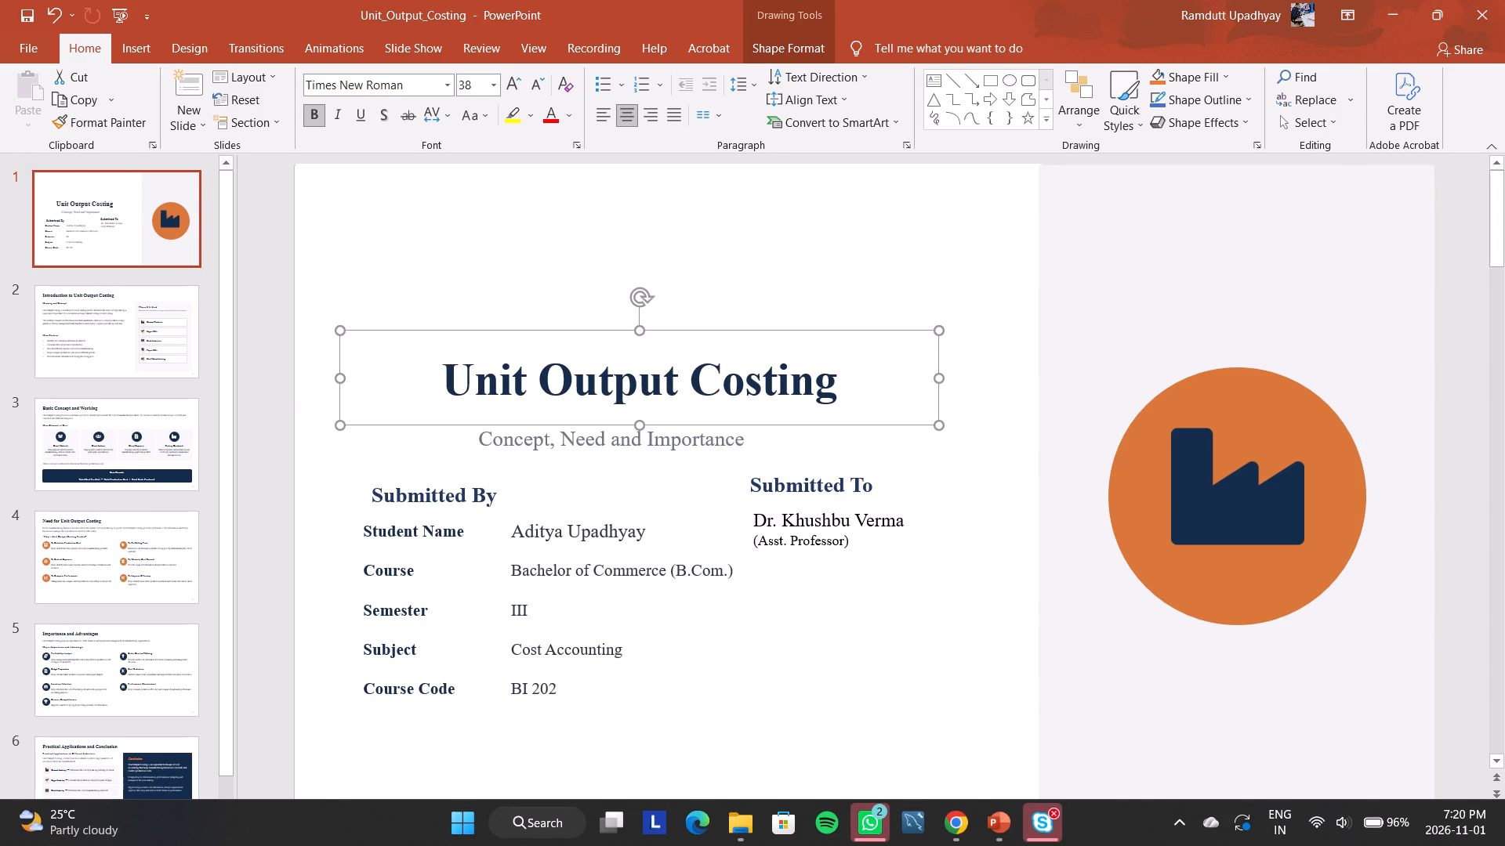
Delete the pale side panel, the orange circle and the factory icon from slide 1.
click(1084, 655)
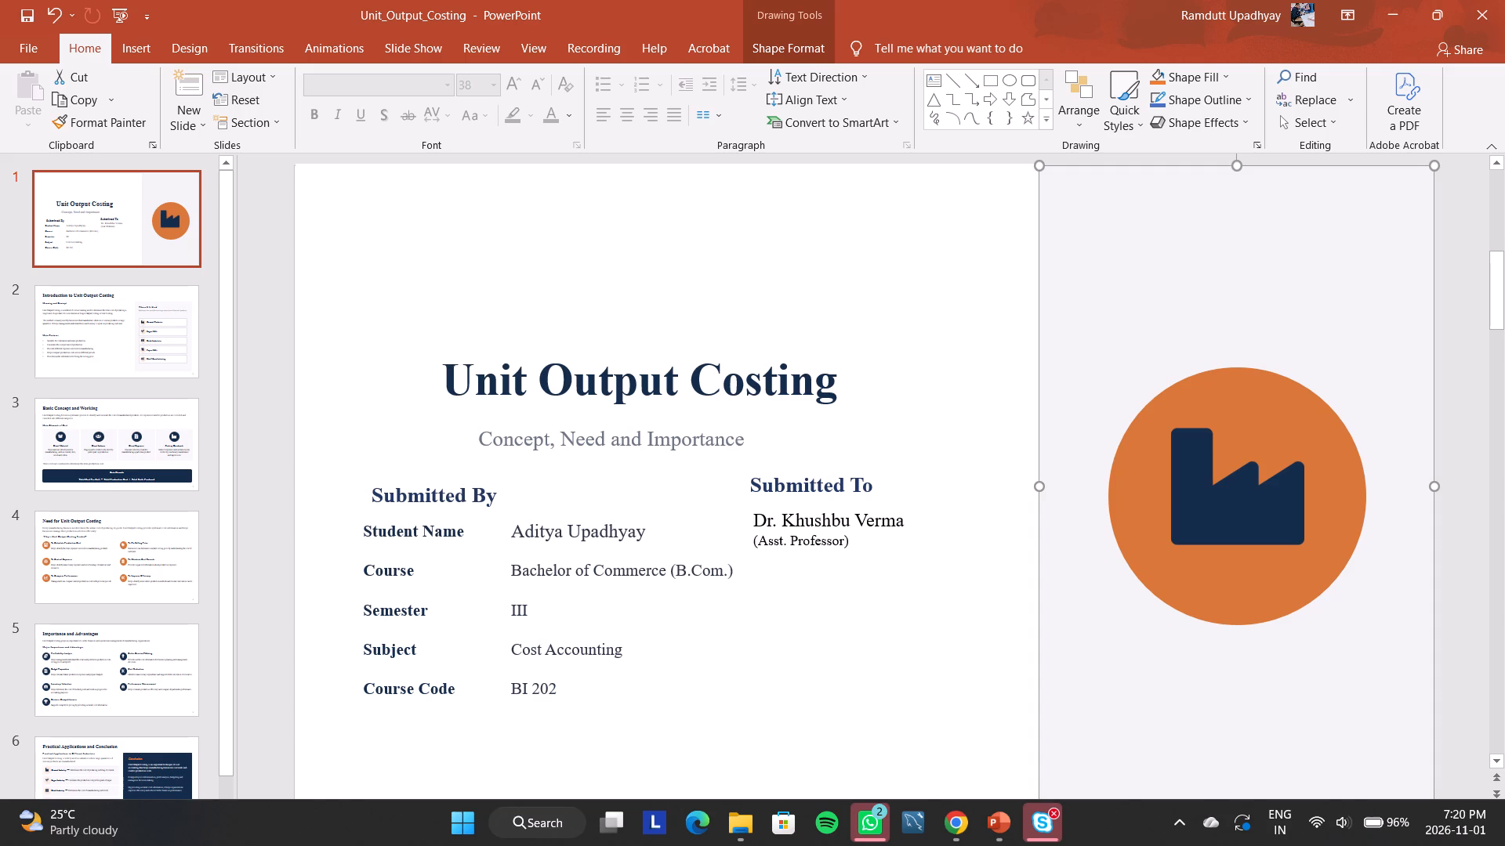
key(BackSpace)
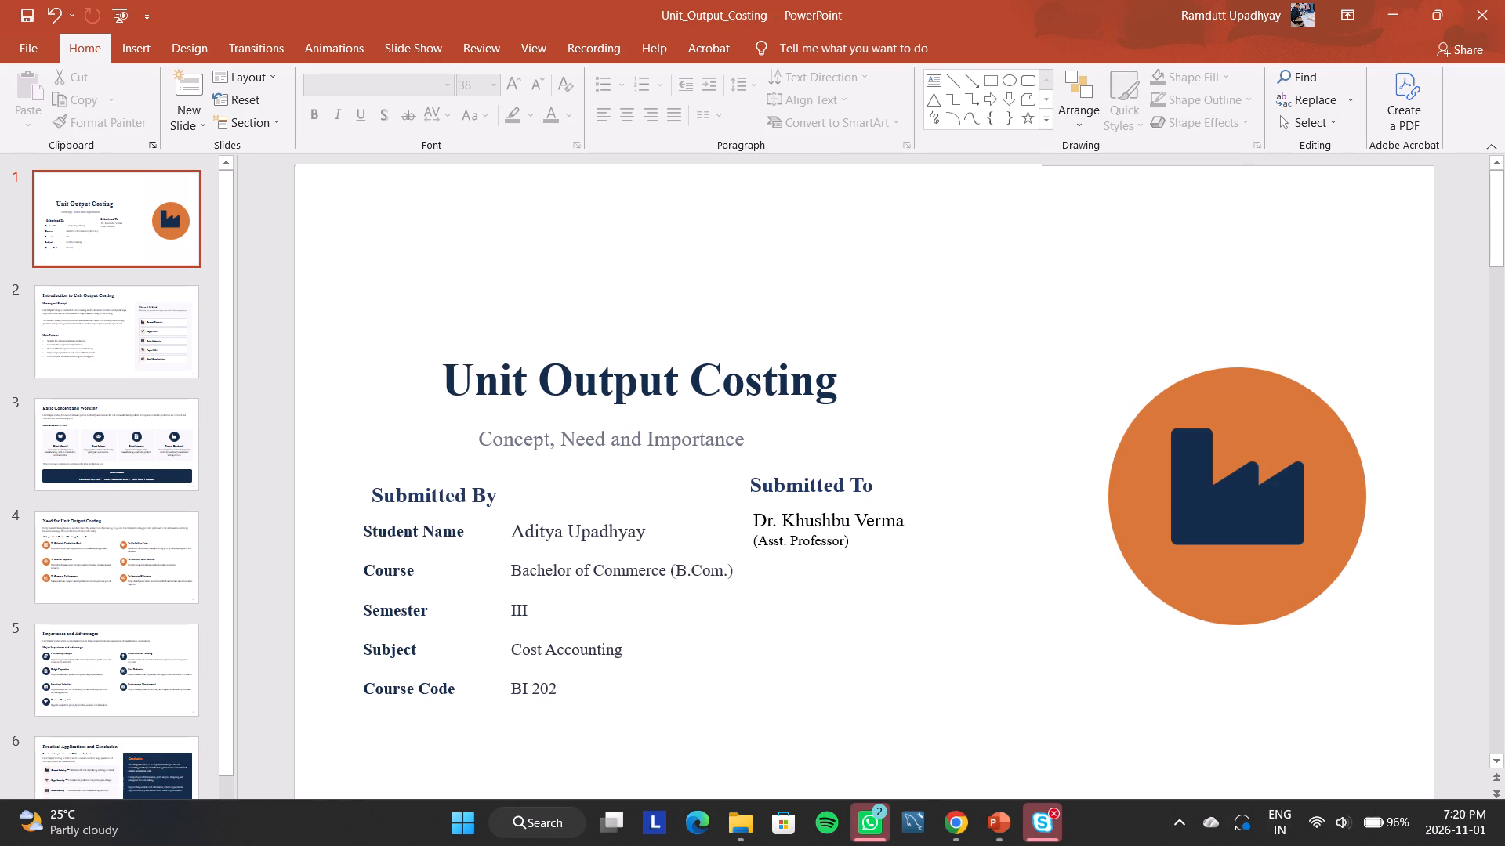
click(1231, 595)
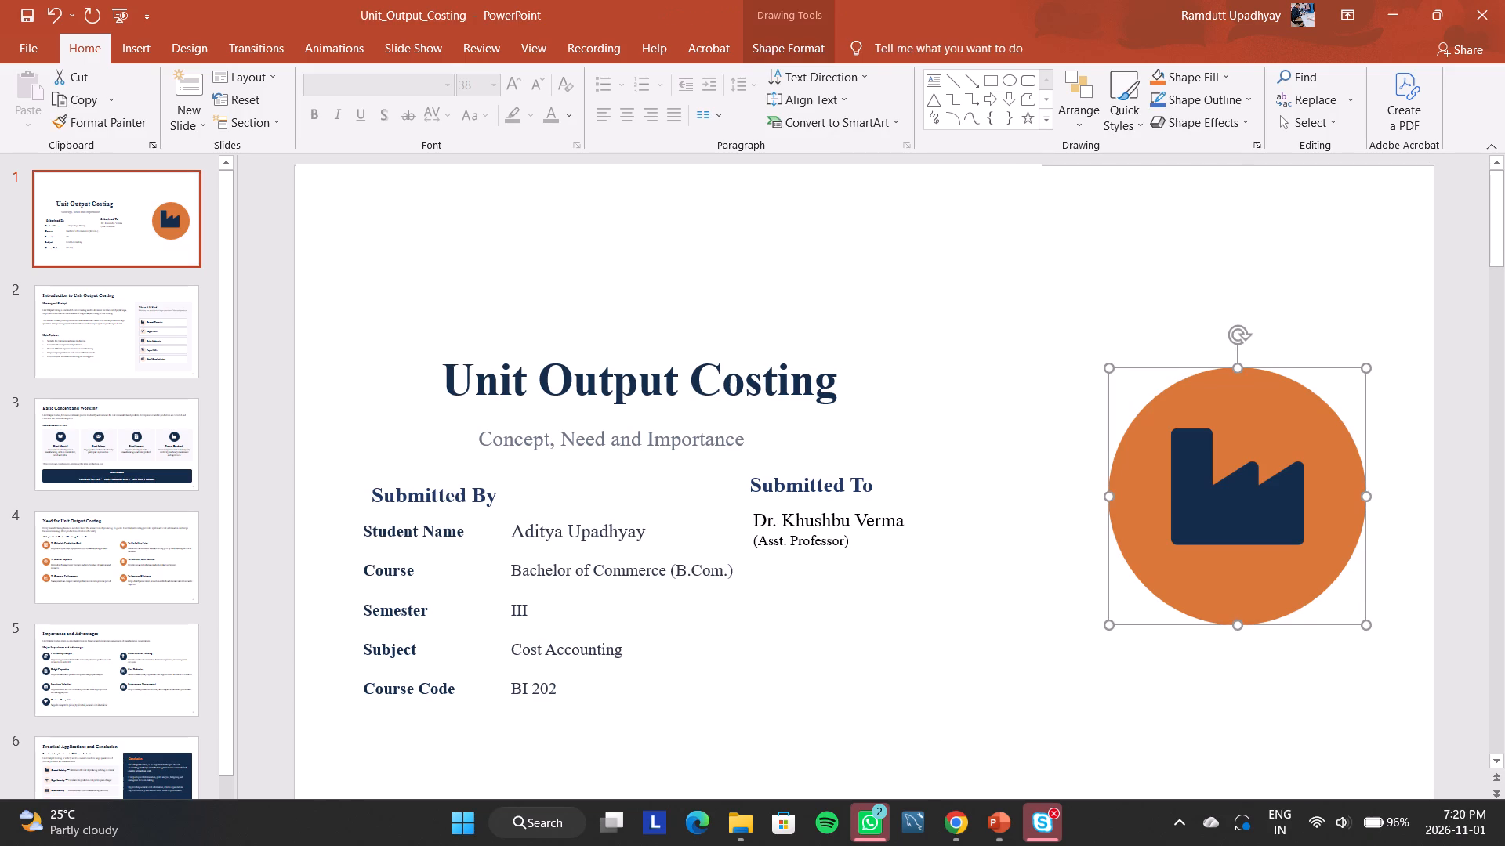
key(BackSpace)
click(1218, 515)
key(BackSpace)
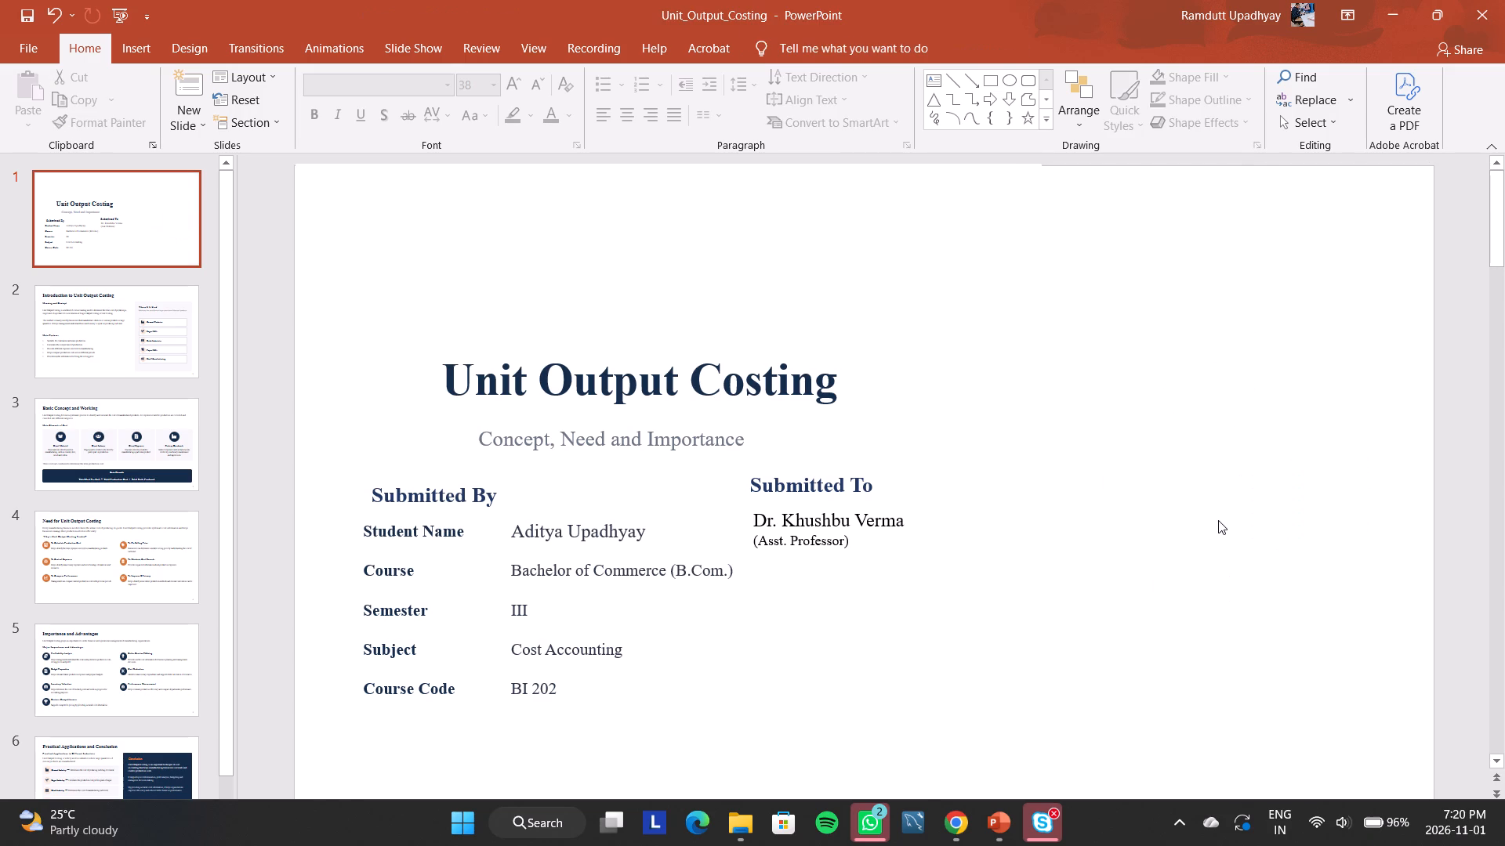
Move the Submitted To heading to the slide's right side, level with Submitted By, and place the professor's name text directly beneath it.
click(744, 486)
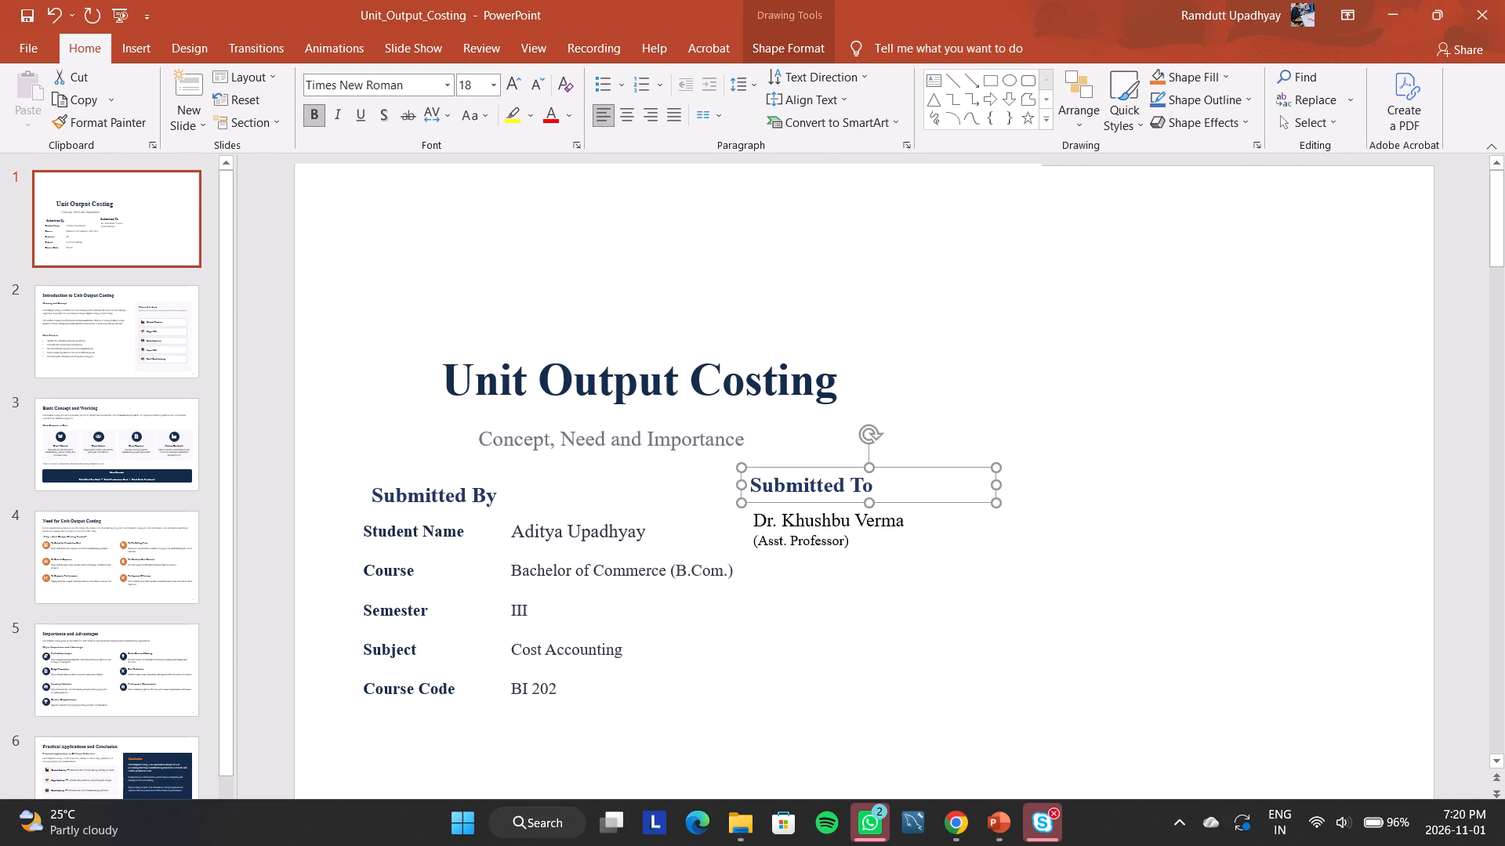
drag(803, 467, 1267, 471)
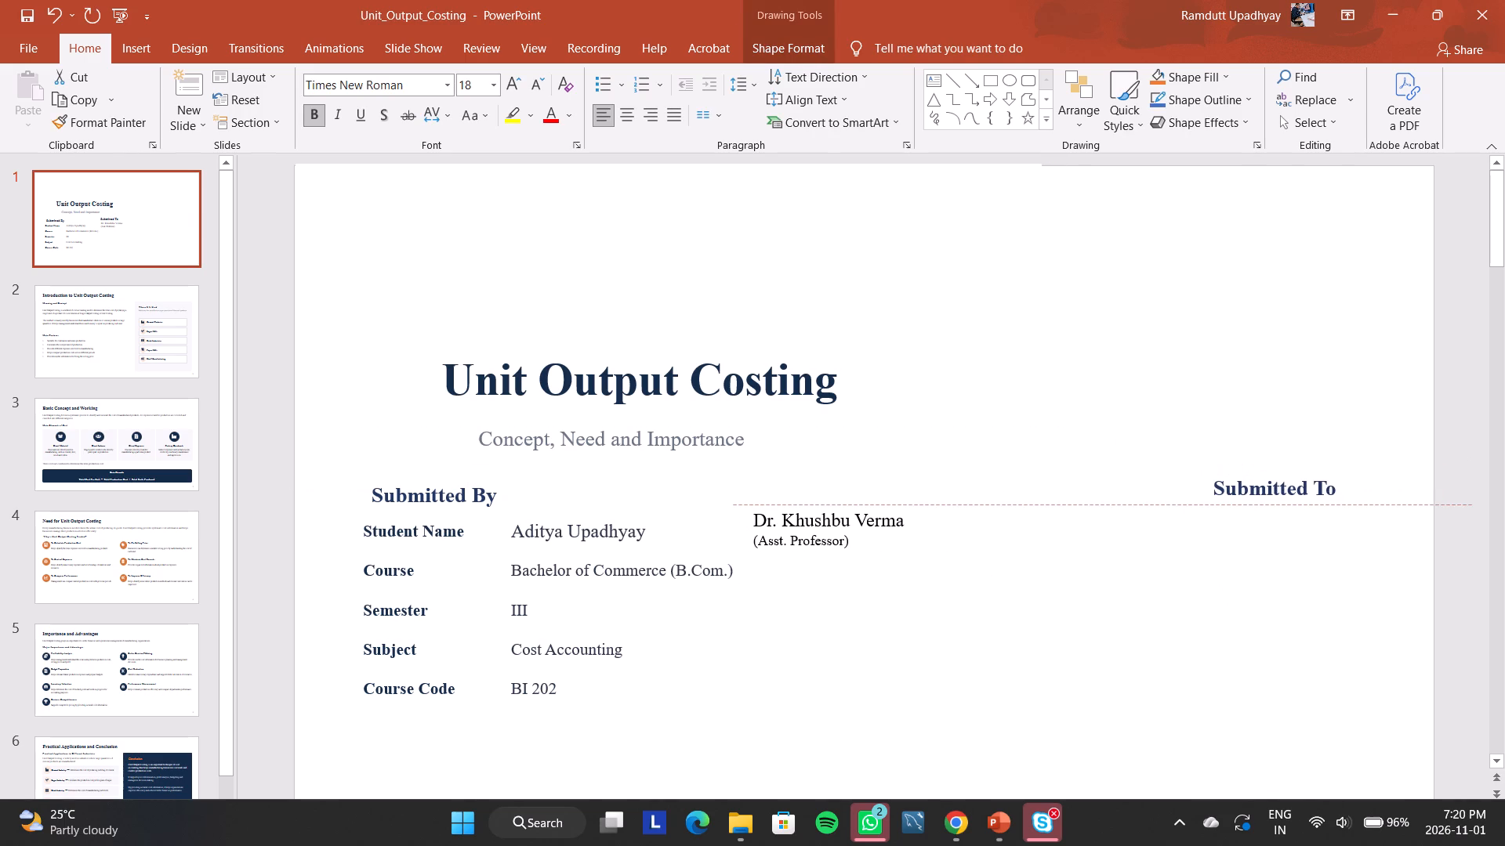
drag(1267, 471, 1246, 474)
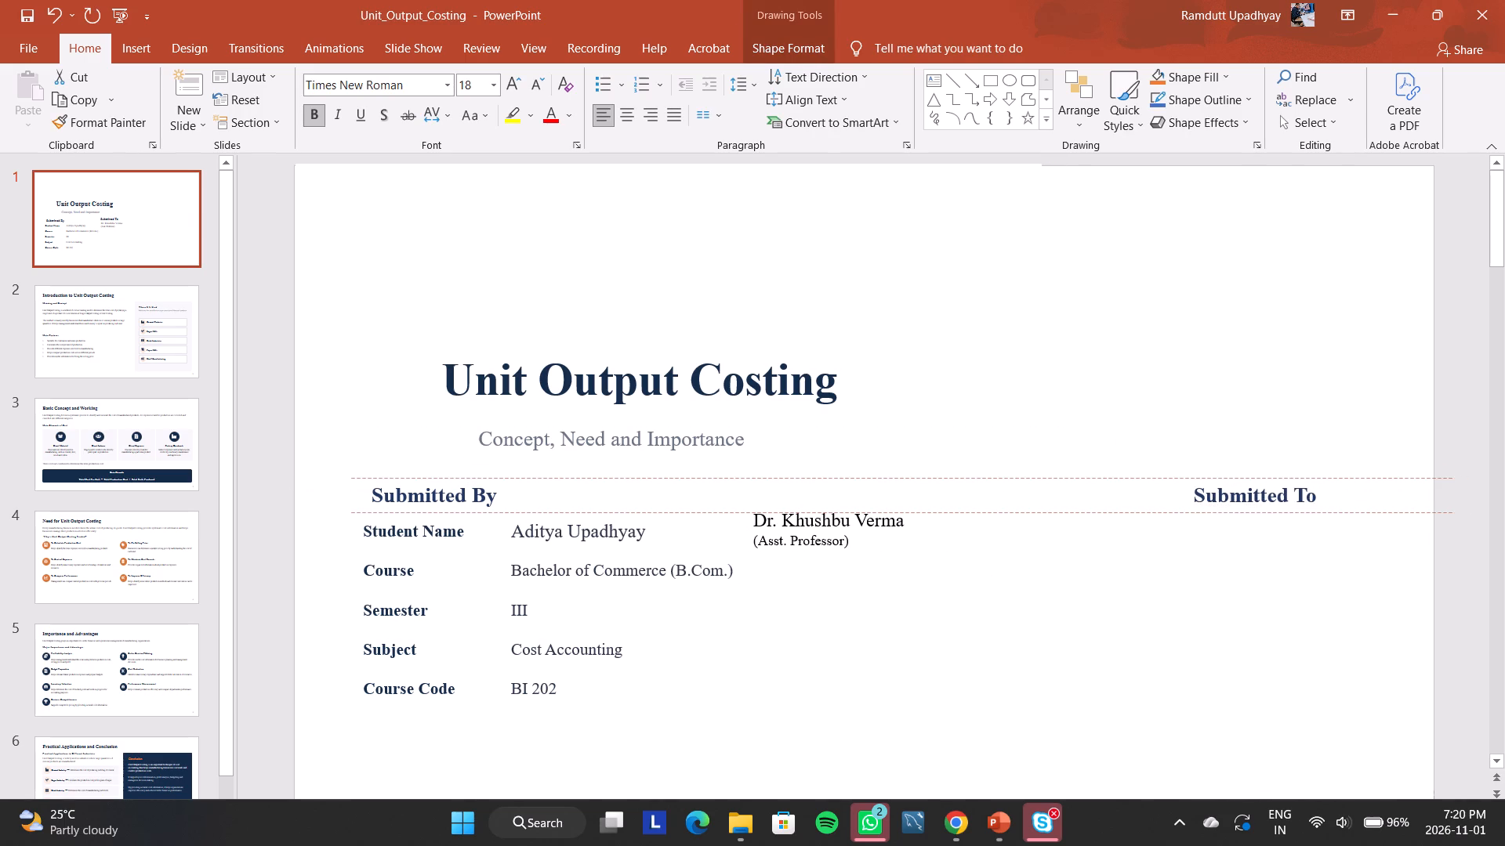
drag(1246, 474, 1199, 480)
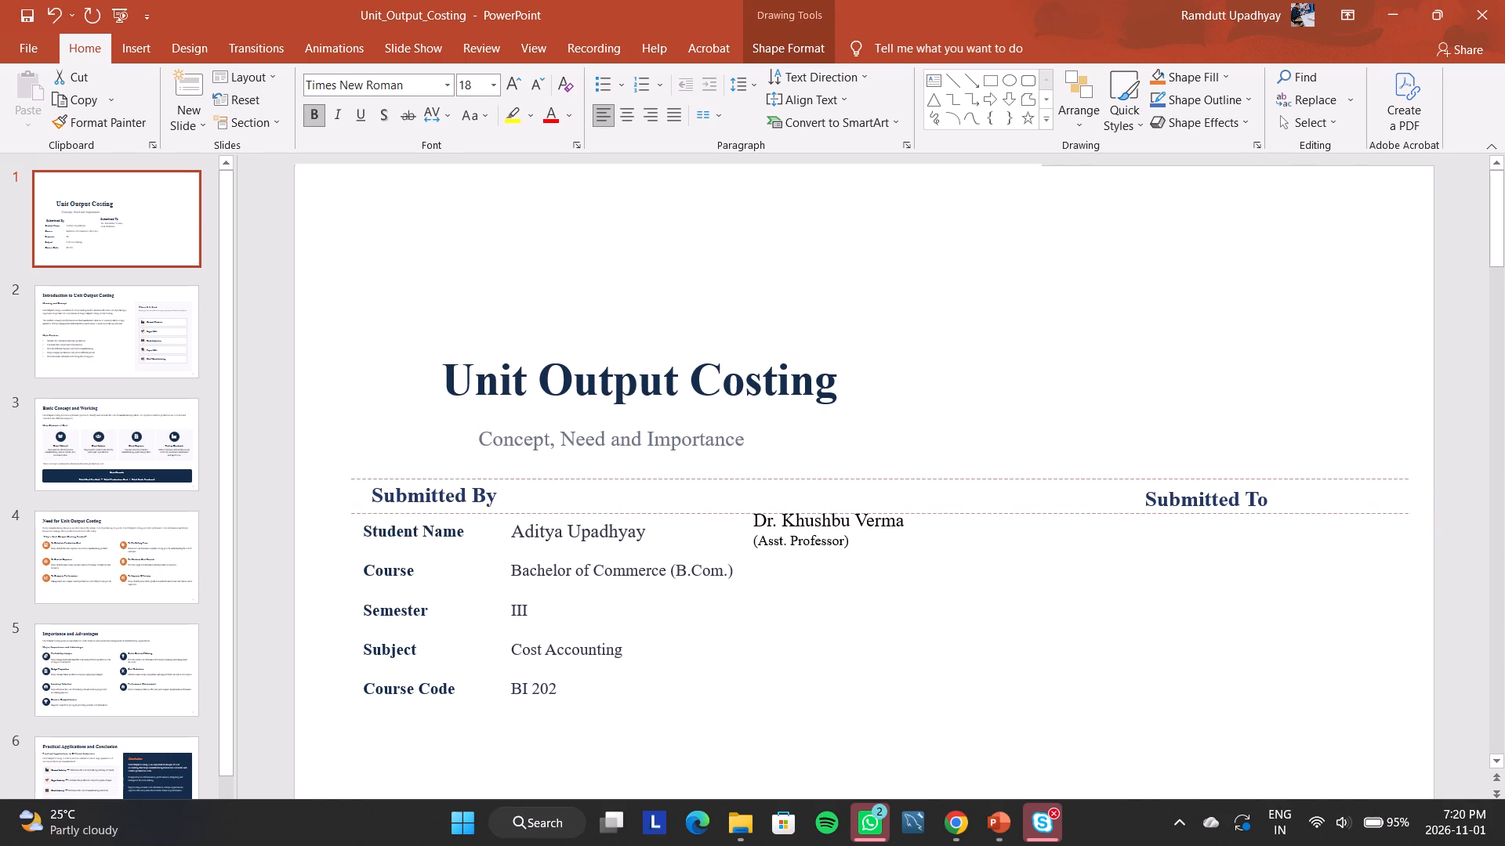
drag(1199, 480, 1171, 479)
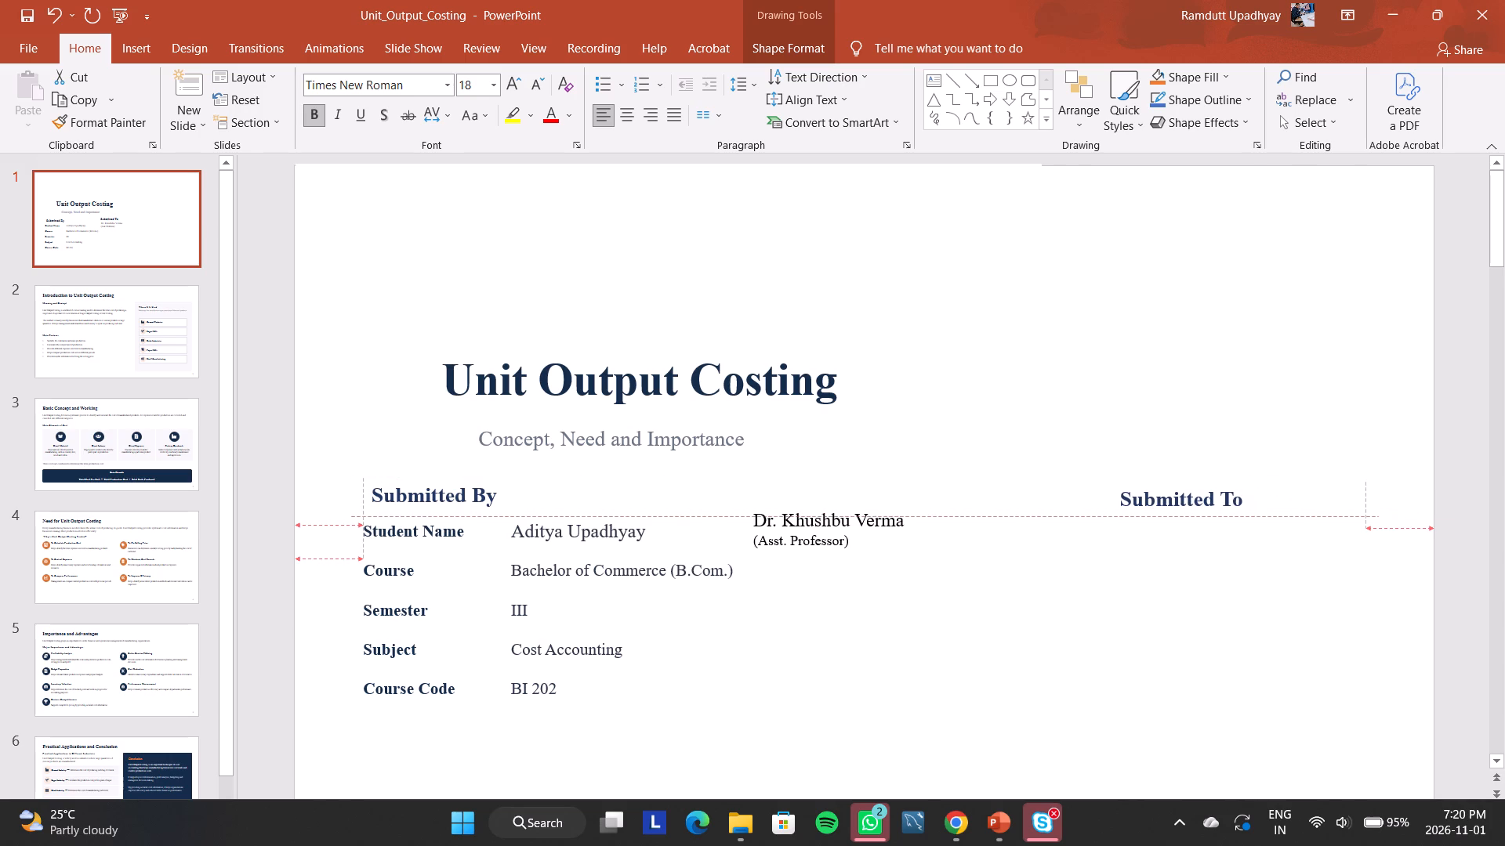
drag(1171, 479, 1171, 478)
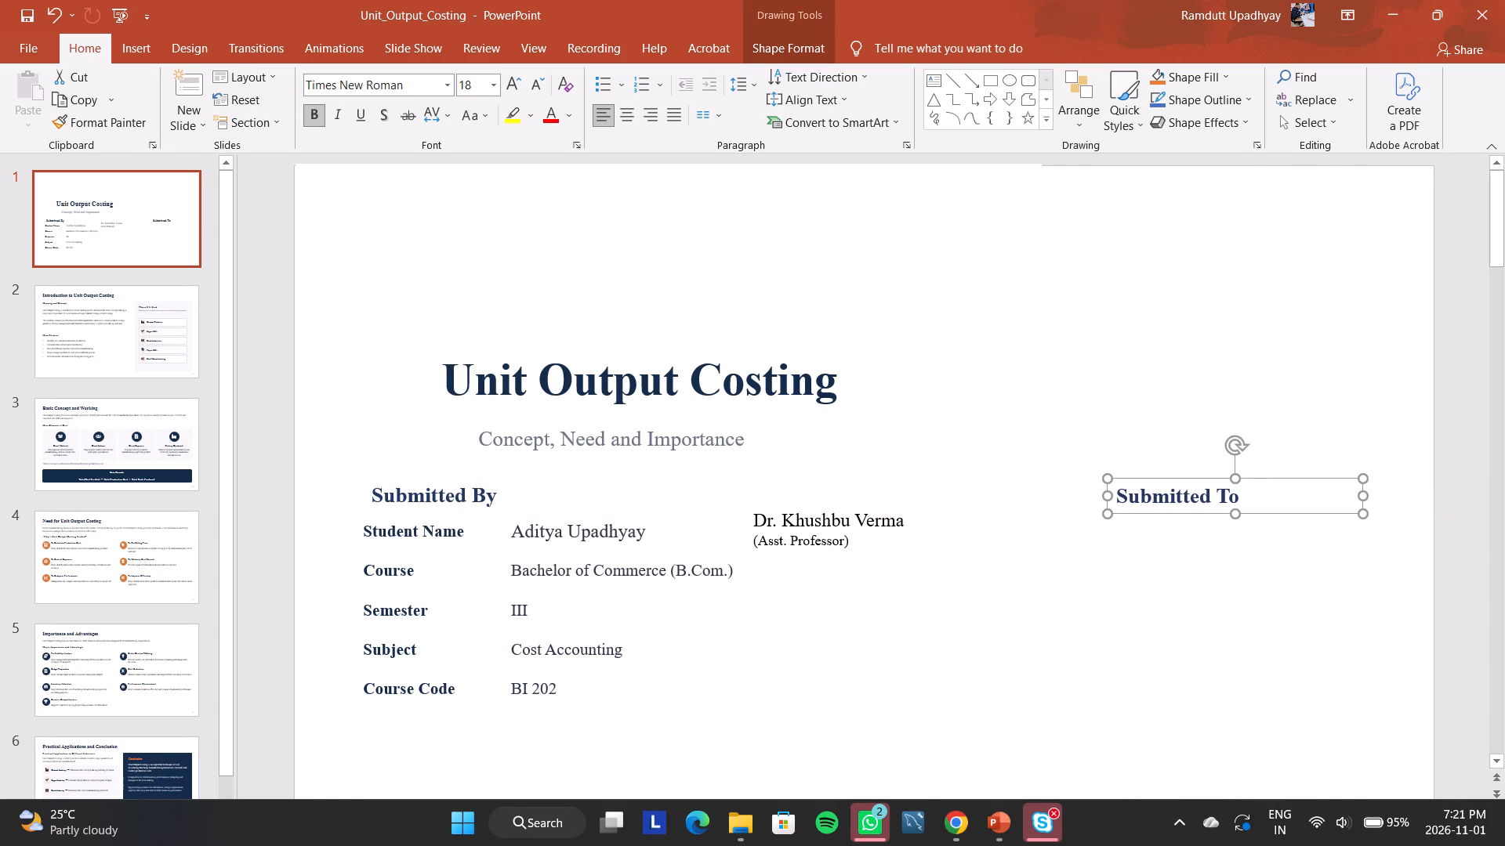
click(808, 514)
drag(770, 506, 900, 502)
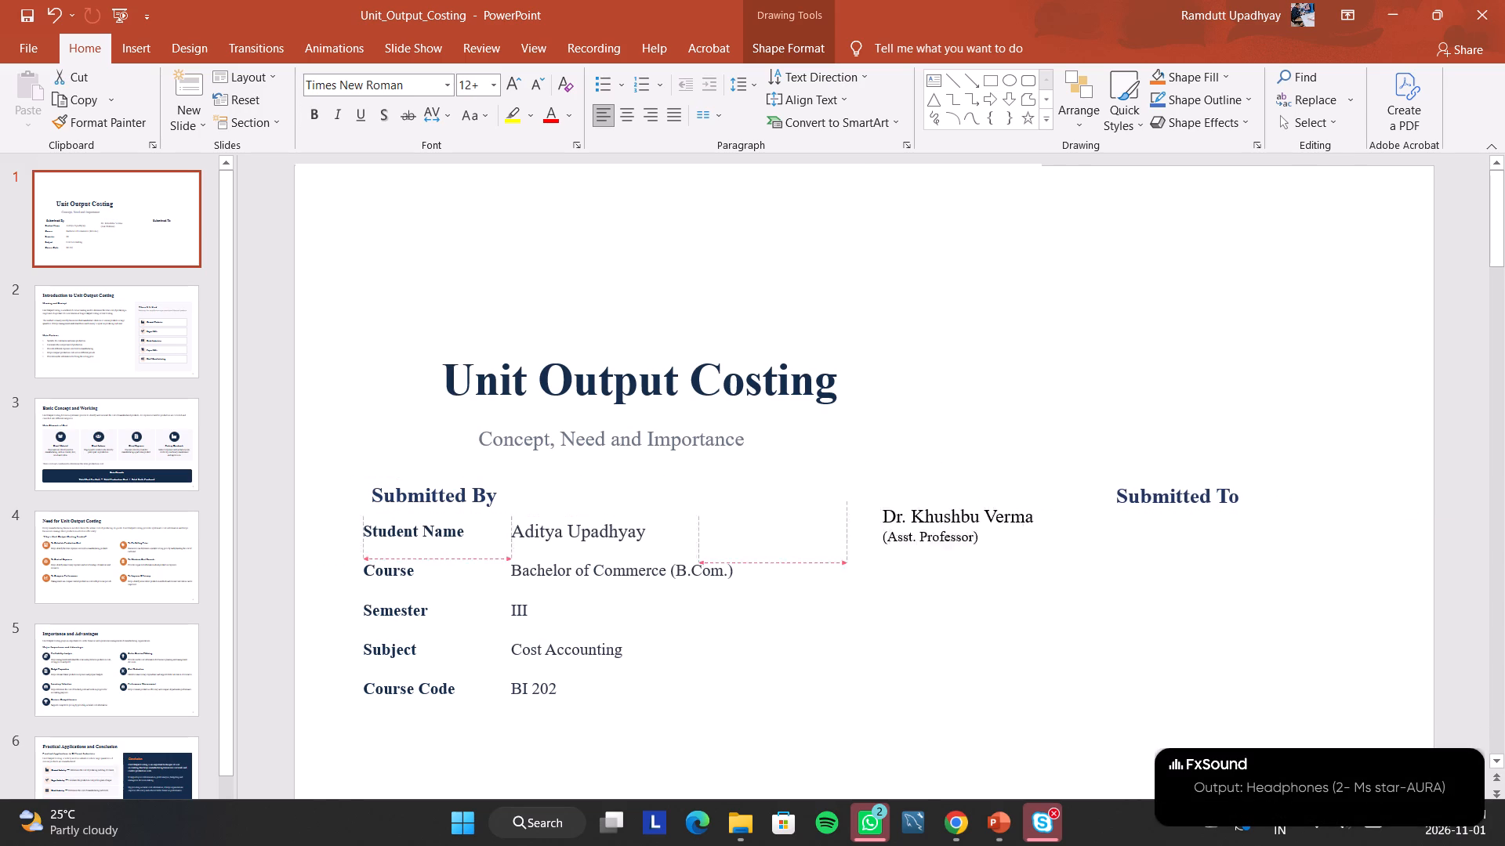
drag(900, 502, 1137, 520)
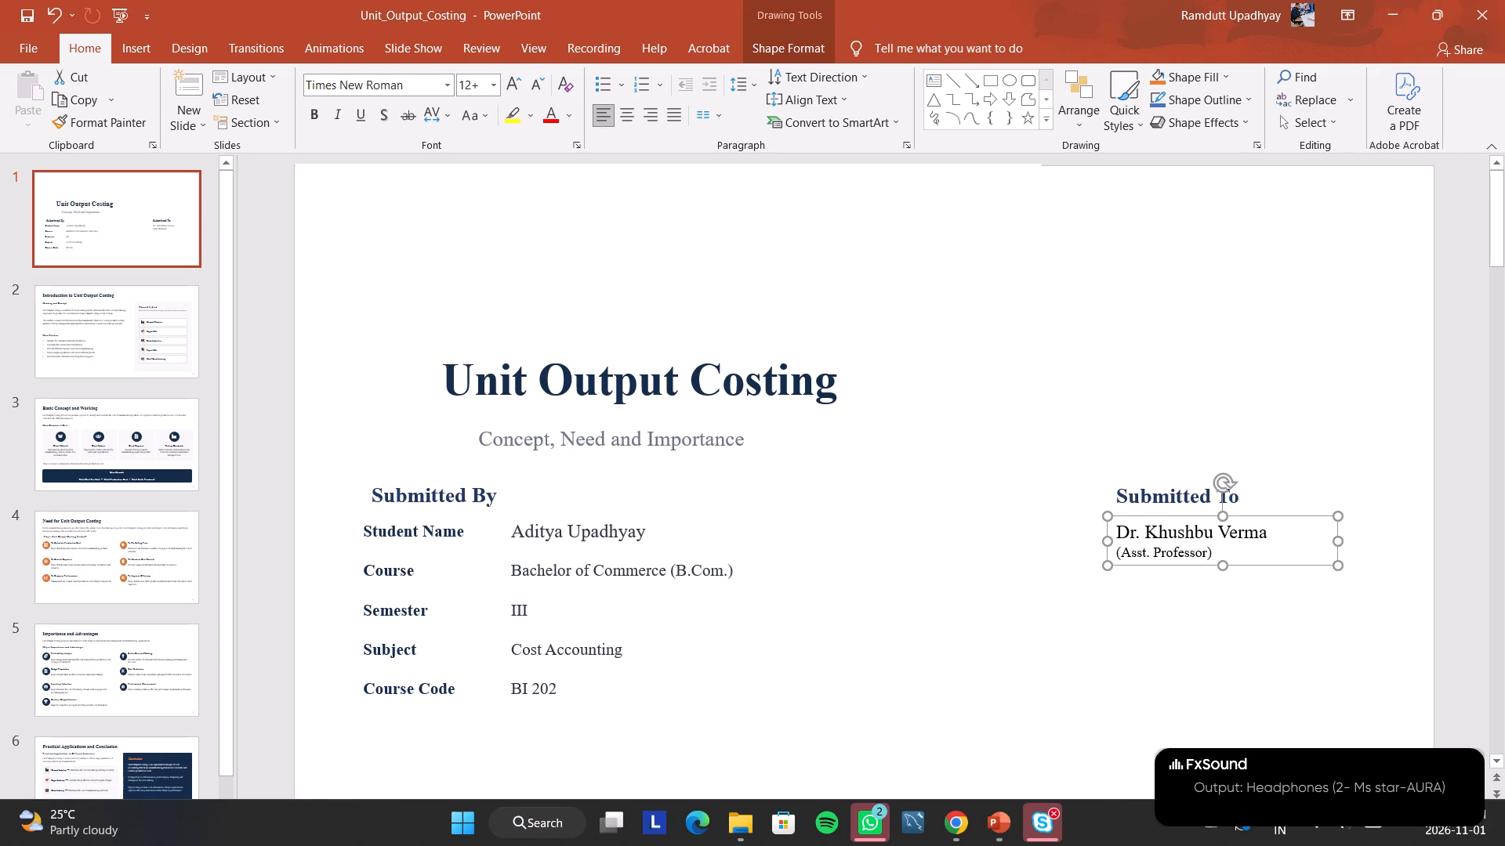
Move the "Unit Output Costing" title to the slide's horizontal centre and place the subtitle centred just below it.
click(628, 376)
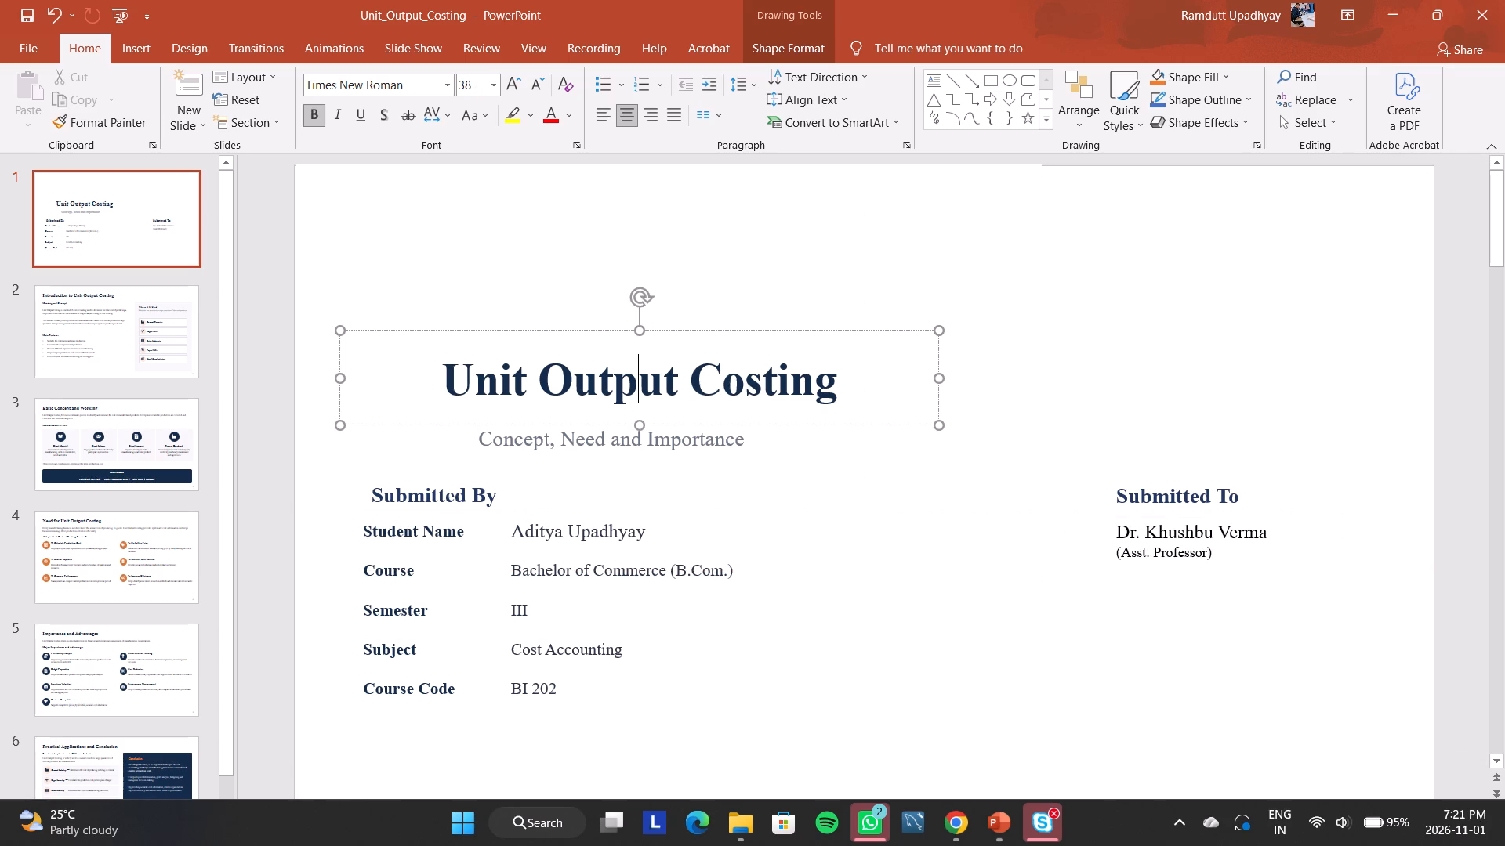
drag(598, 339, 821, 350)
click(496, 437)
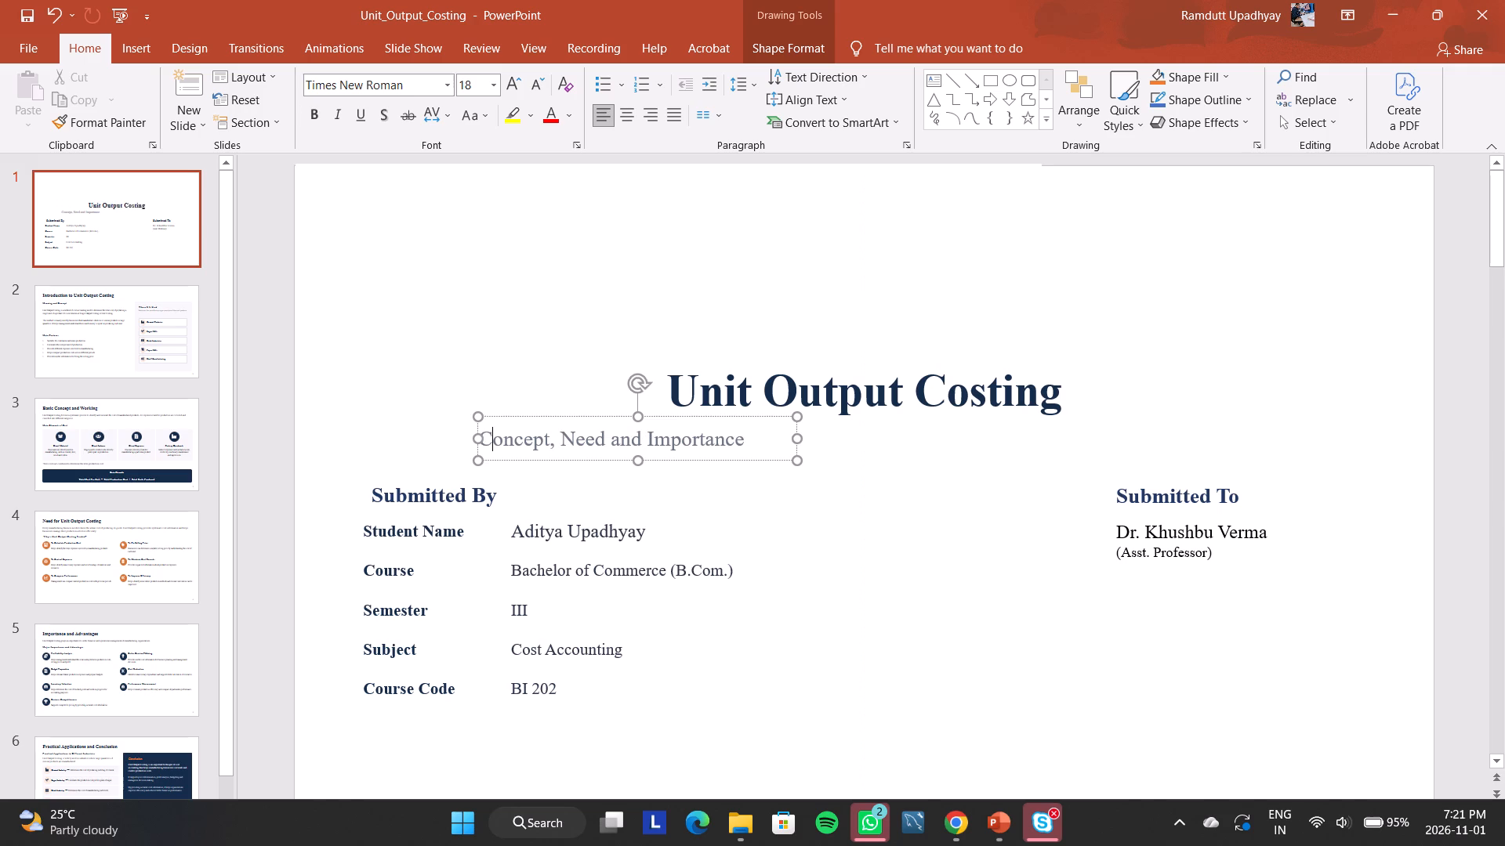
drag(568, 414, 874, 443)
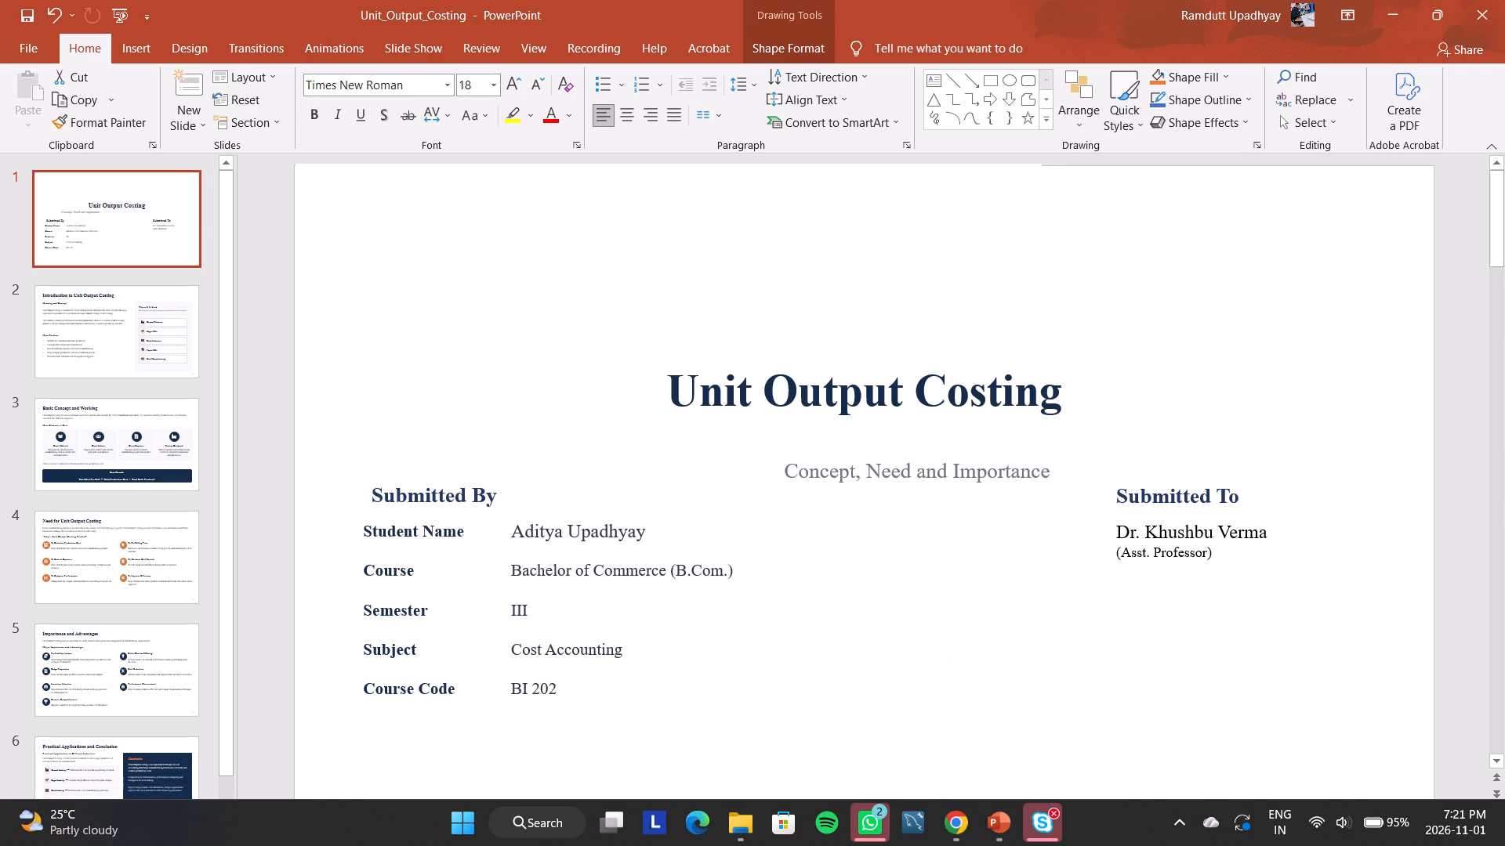
drag(874, 443, 827, 401)
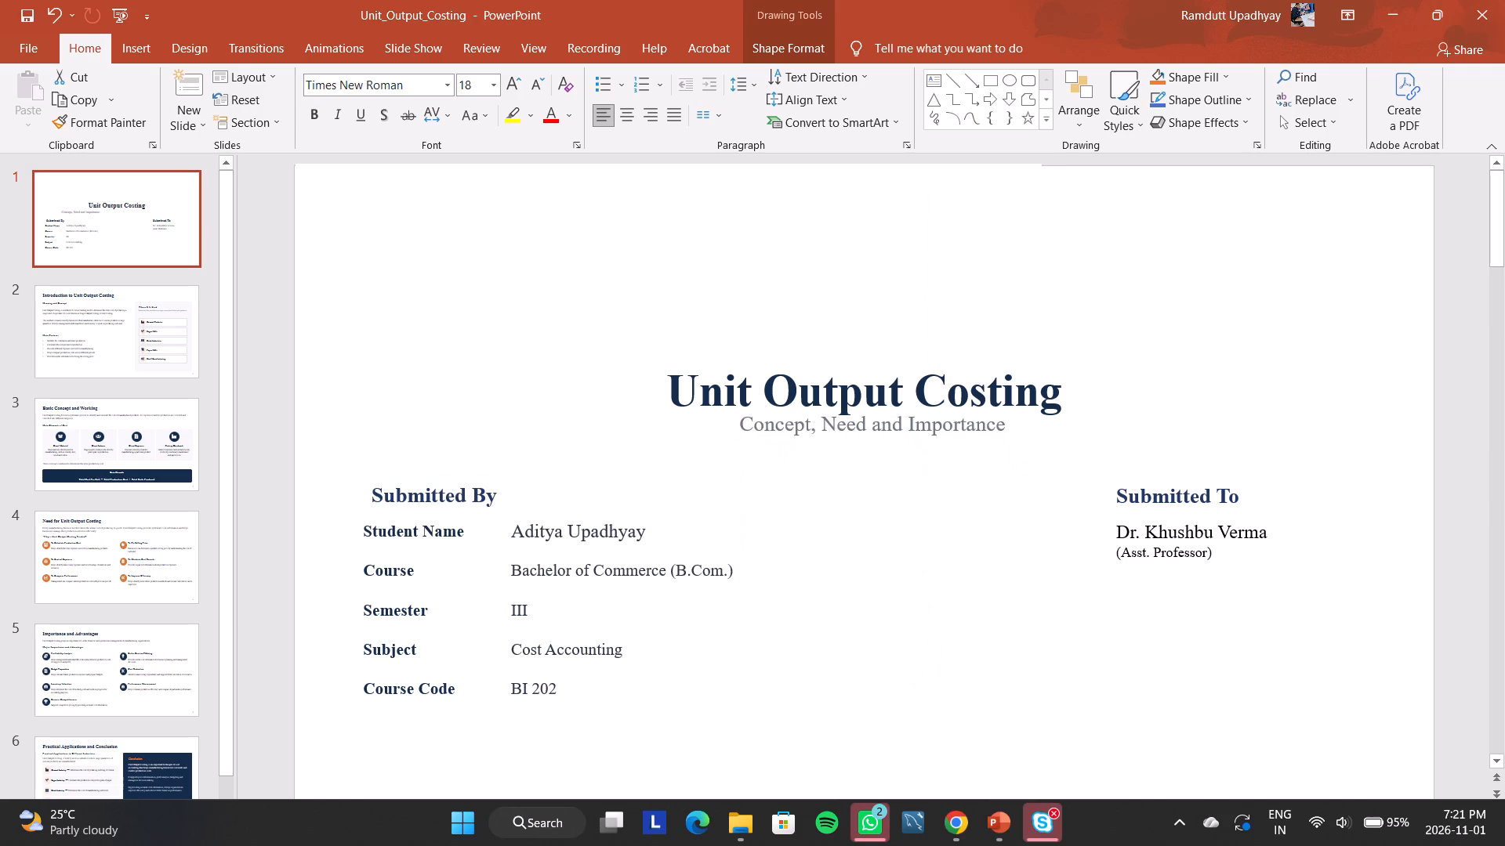
drag(827, 401, 842, 421)
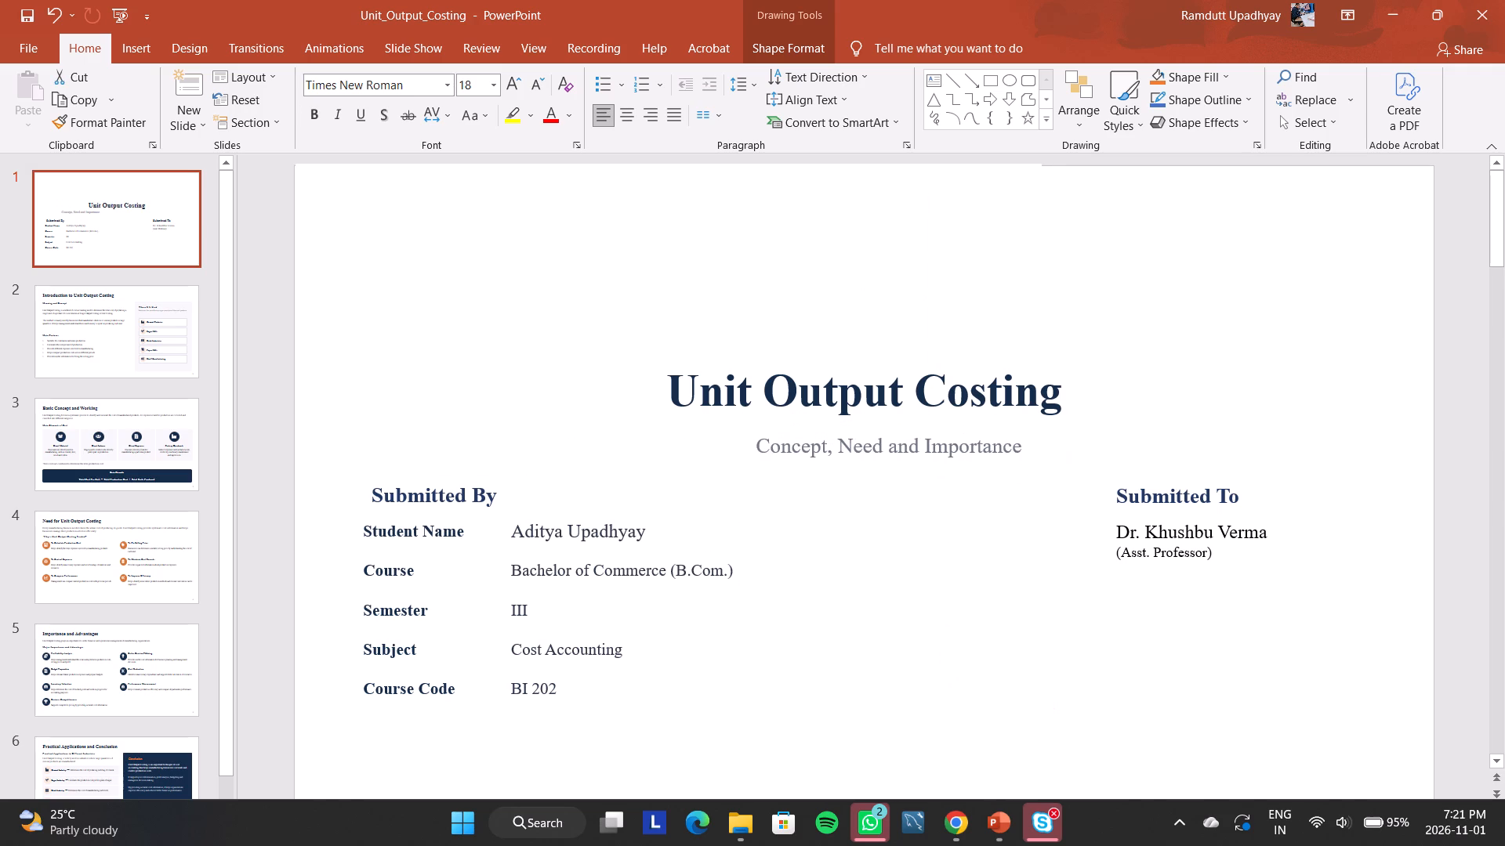
drag(842, 421, 832, 421)
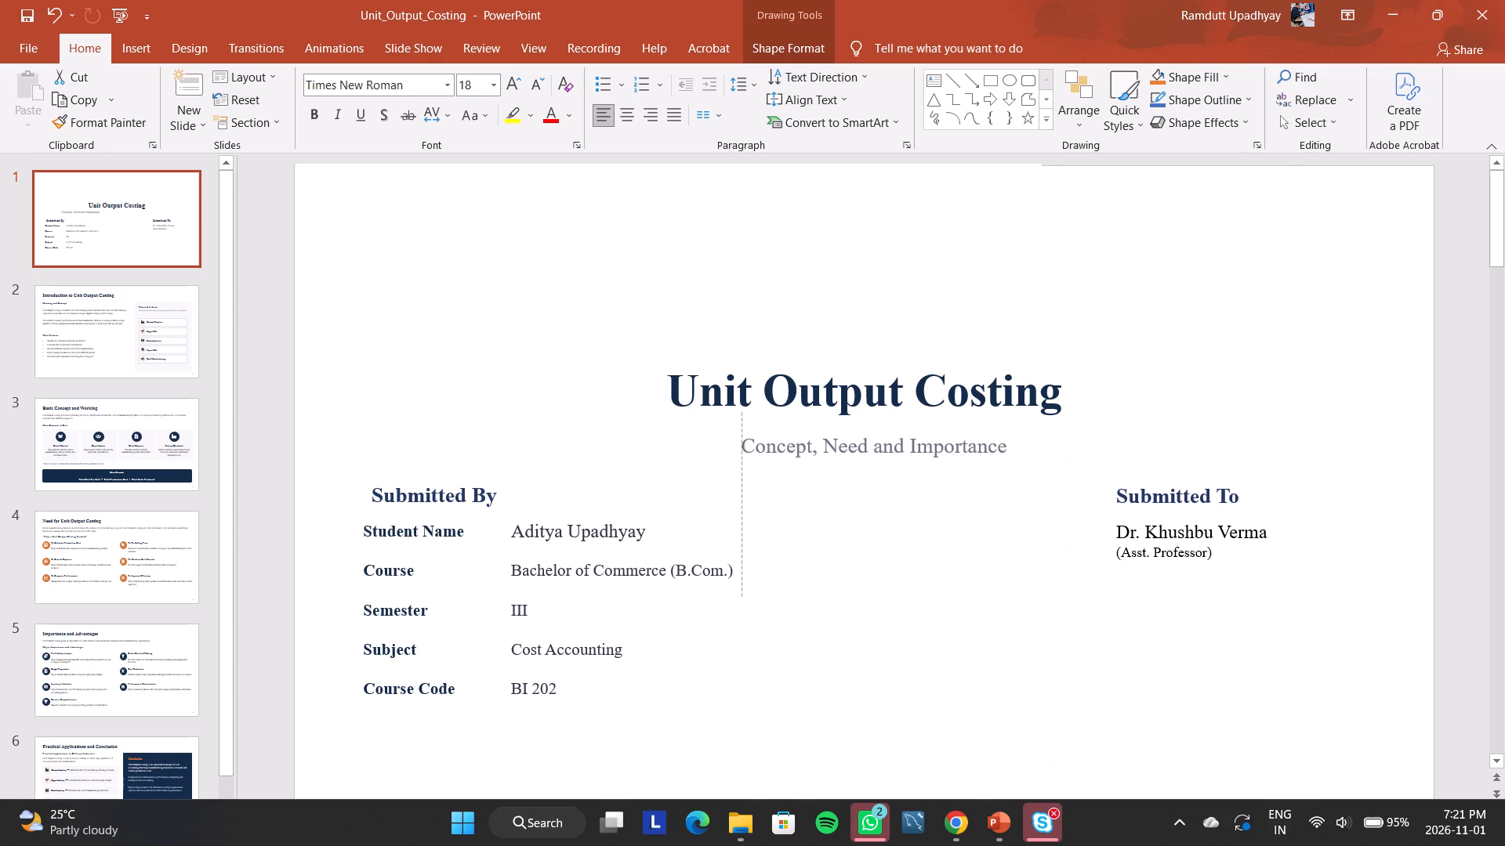
drag(832, 421, 822, 416)
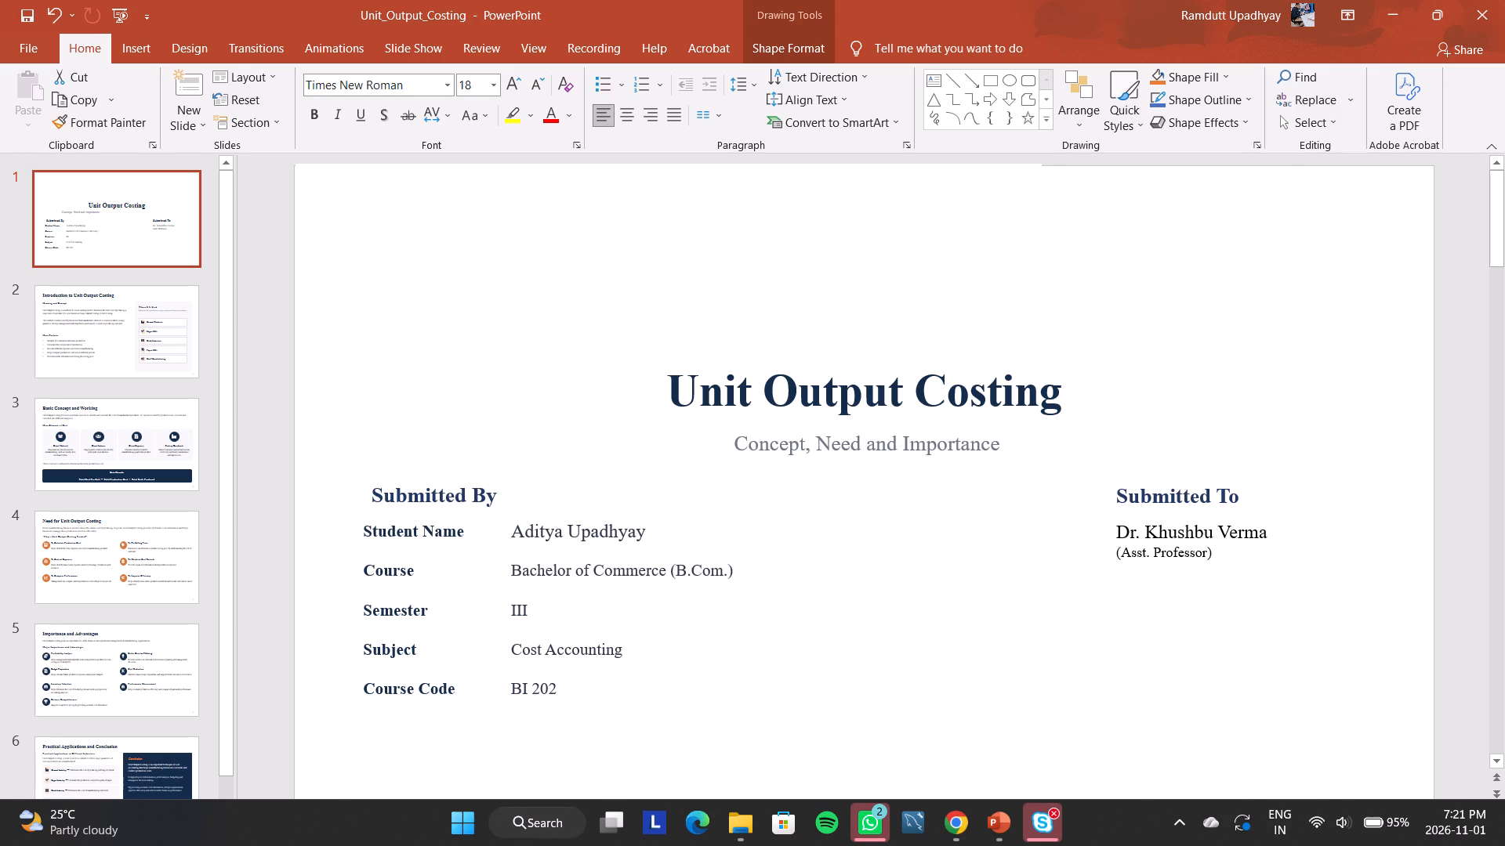
drag(822, 416, 822, 411)
Widen the white background rectangle on slide 1 to the slide's right edge.
click(854, 576)
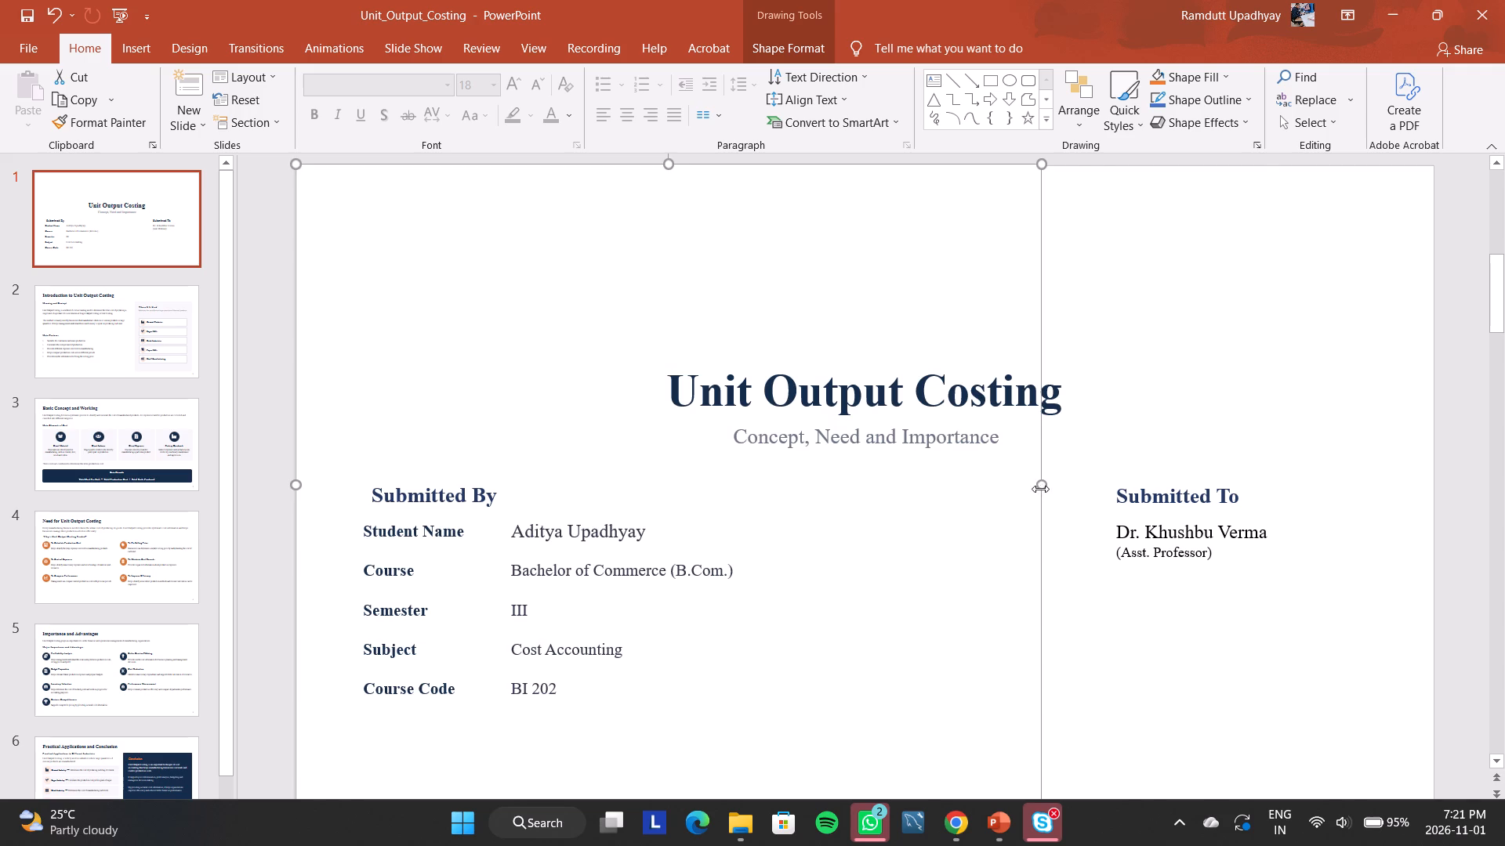
drag(1040, 489, 1431, 486)
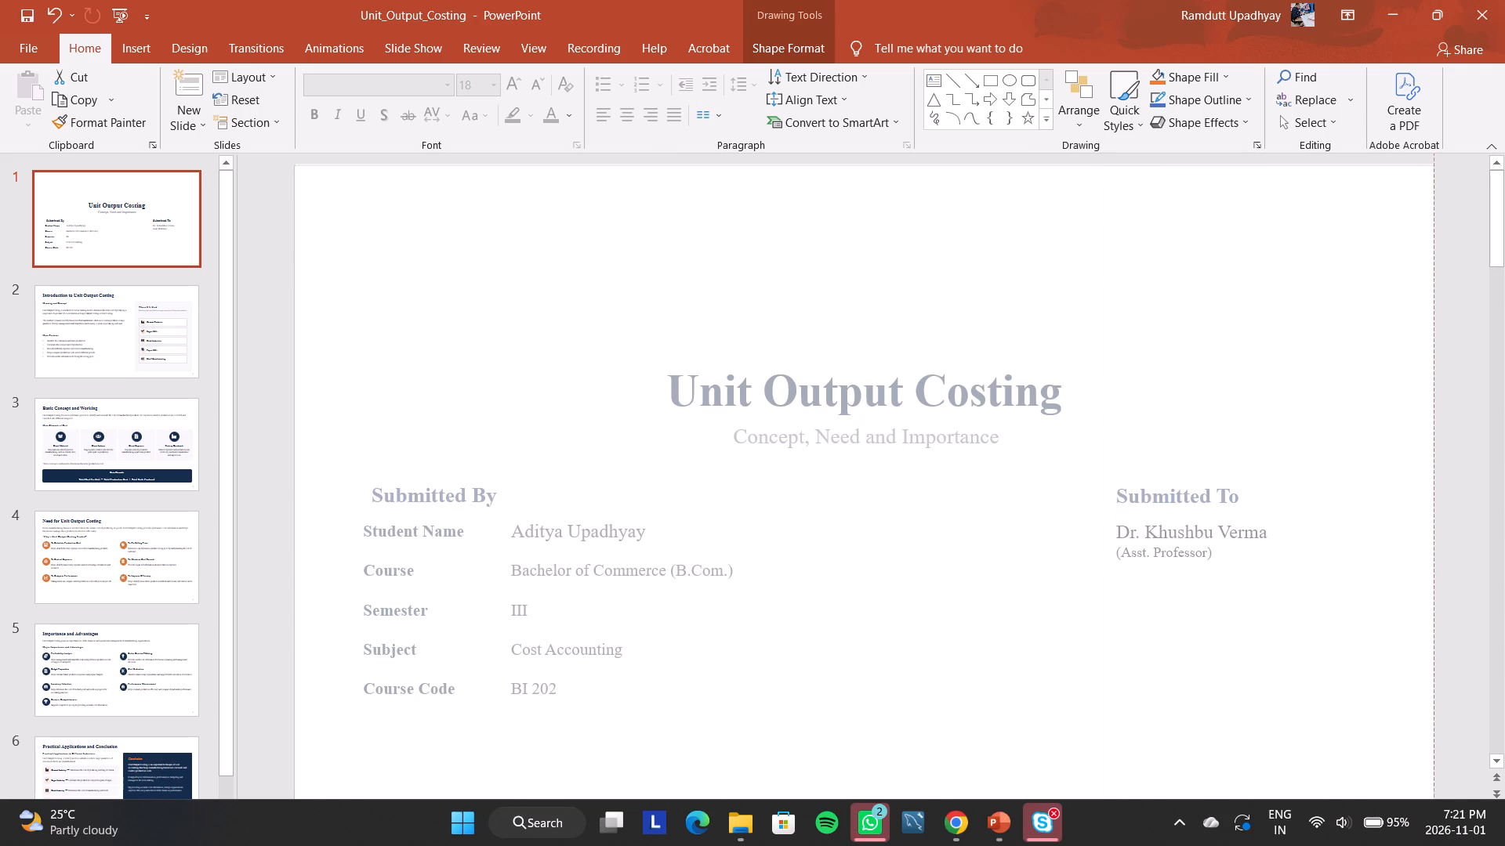
drag(1431, 486, 1433, 486)
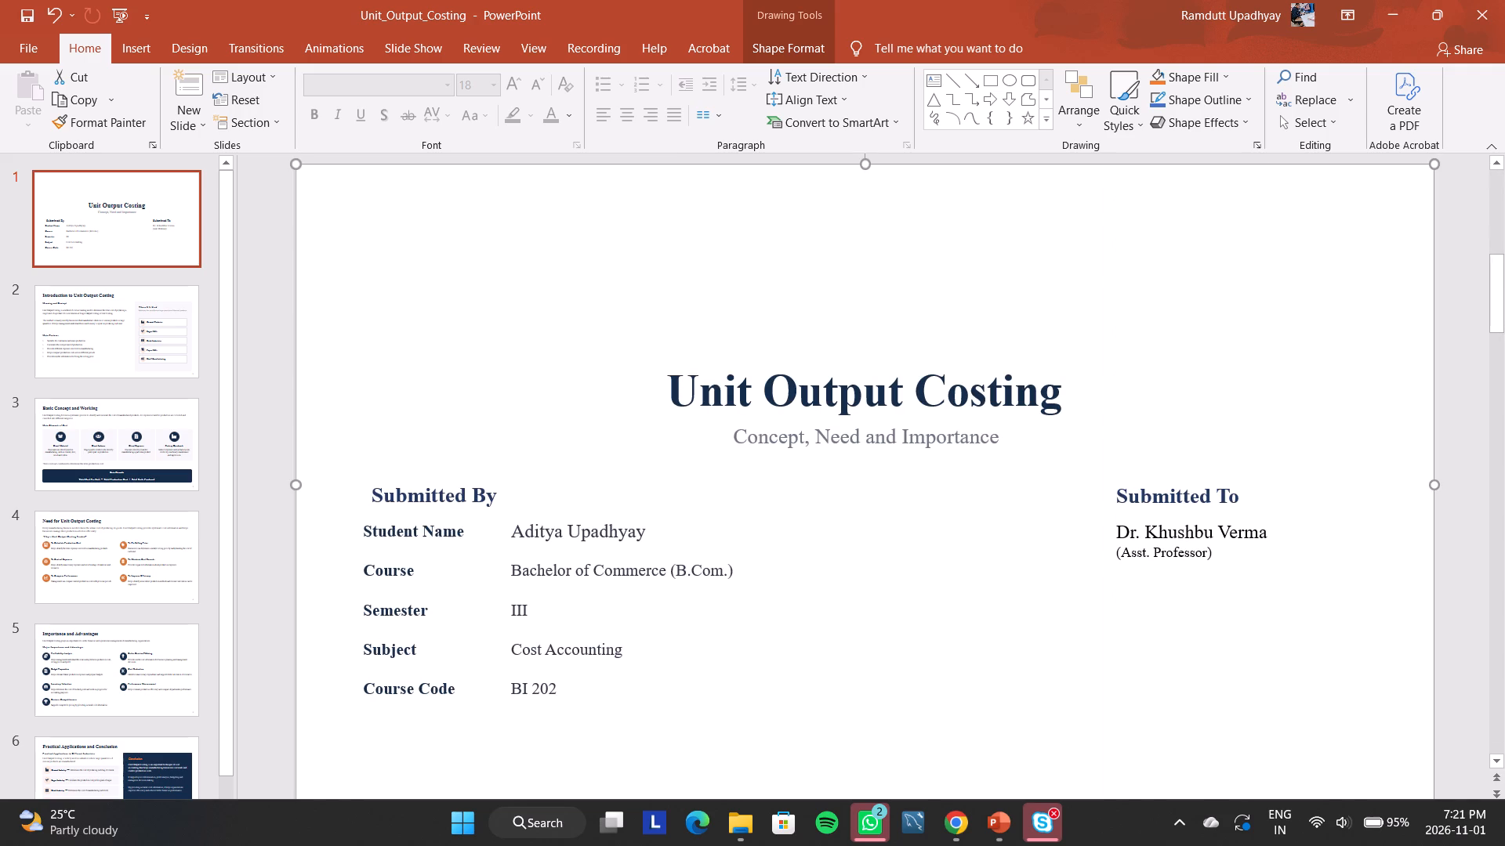
click(674, 325)
click(367, 712)
Narrow the "BI 202" text box so that it closely fits its text.
click(665, 689)
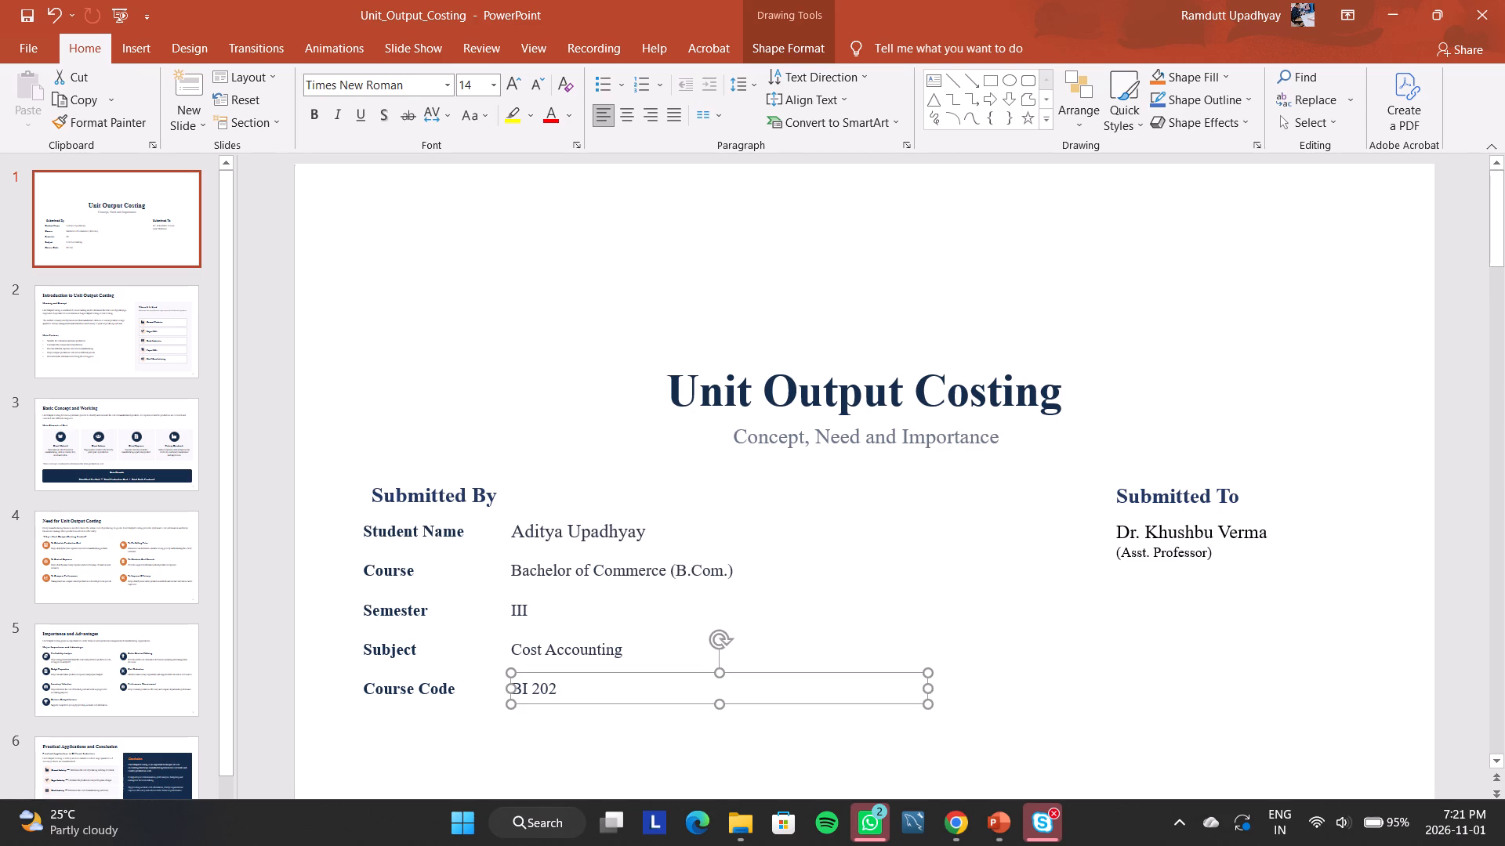
drag(930, 689, 671, 691)
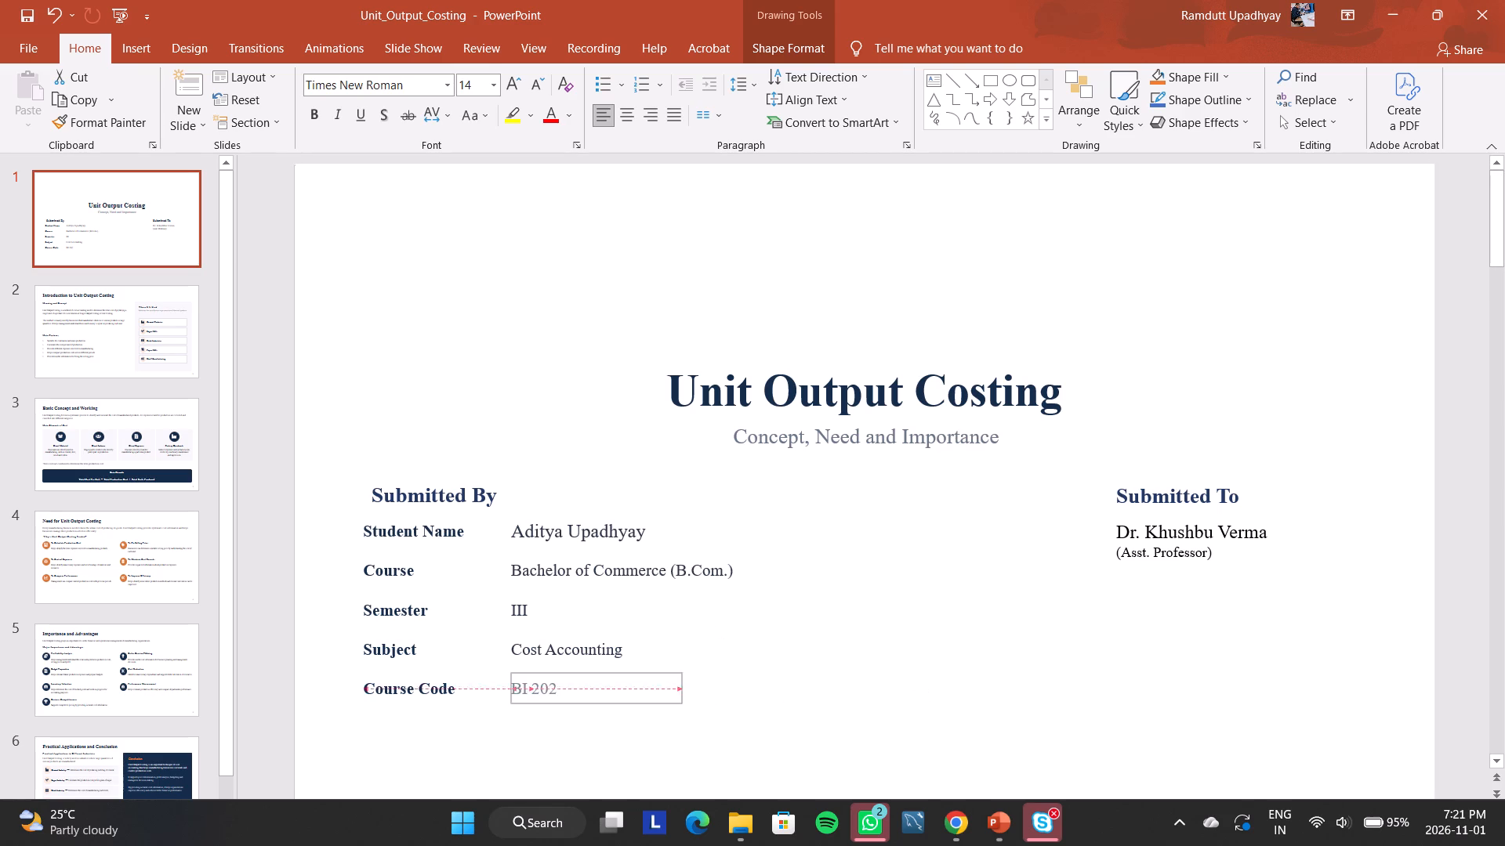
drag(671, 691, 561, 692)
click(552, 732)
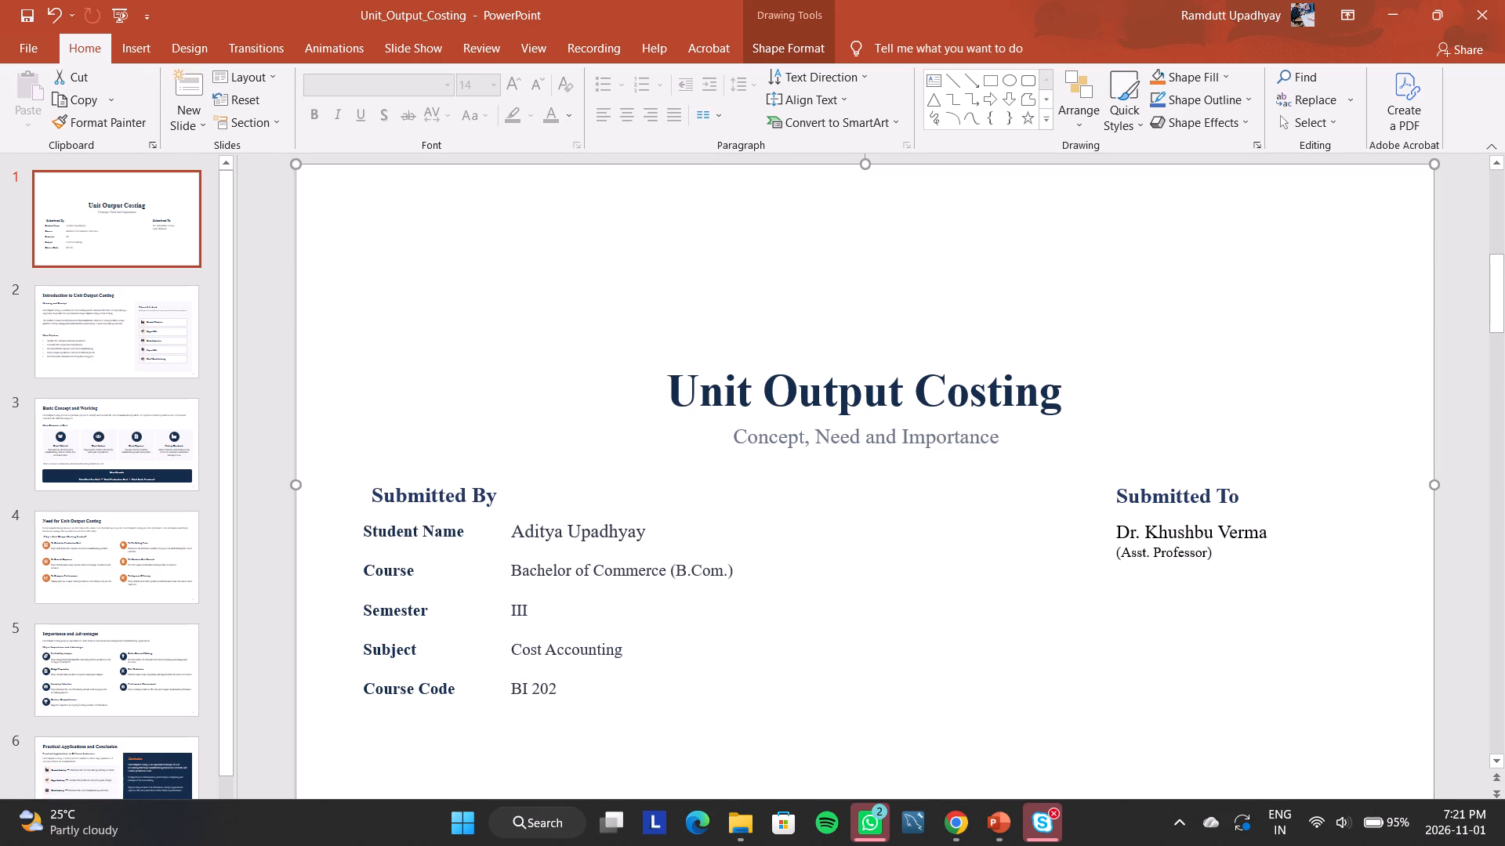
Widen the "Course Code" label's text box so that it extends past the "BI 202" value.
click(372, 691)
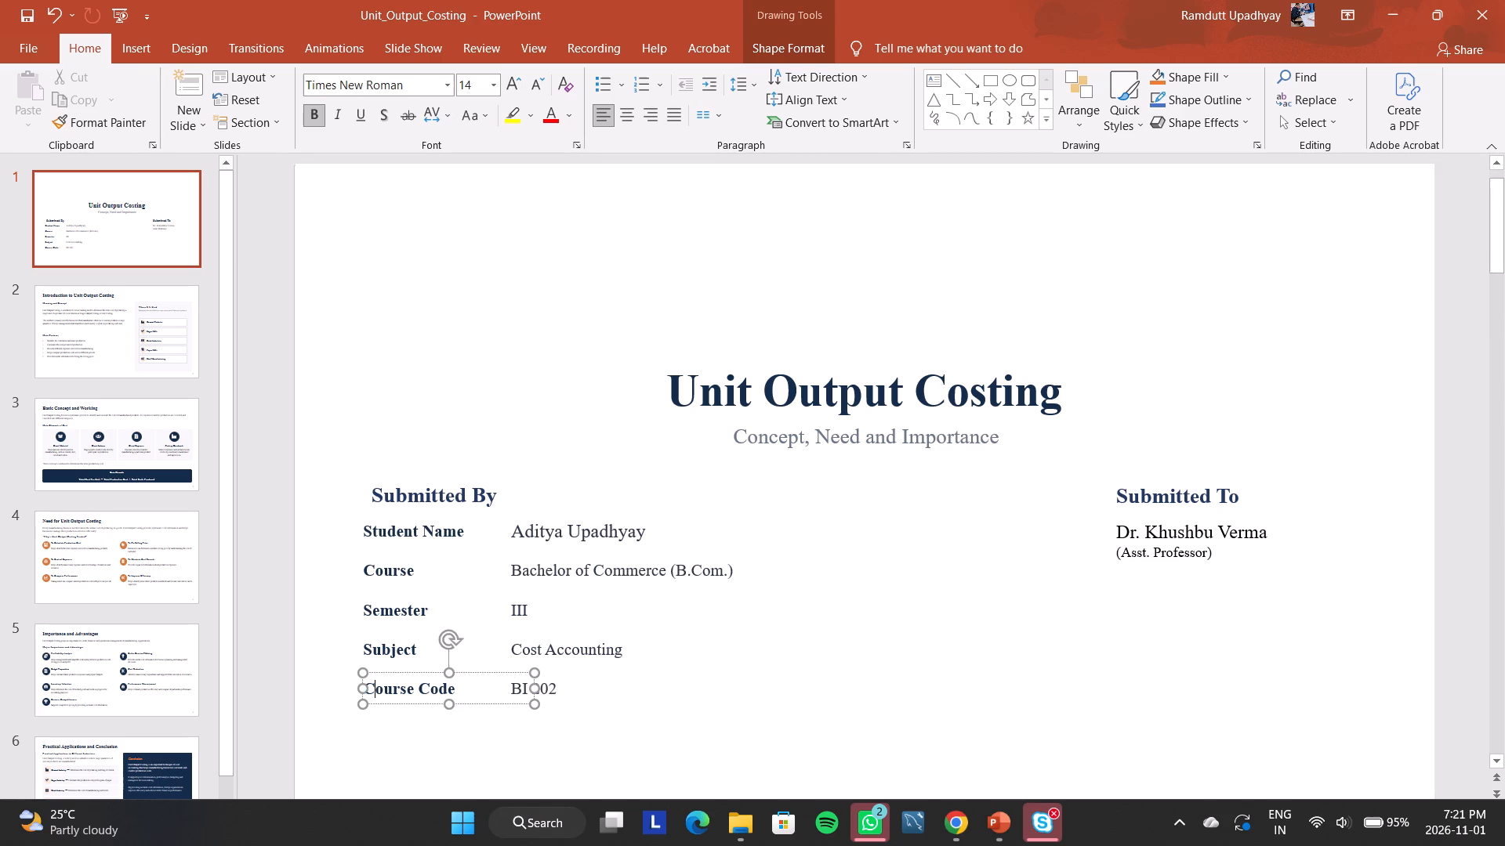
drag(534, 685, 549, 685)
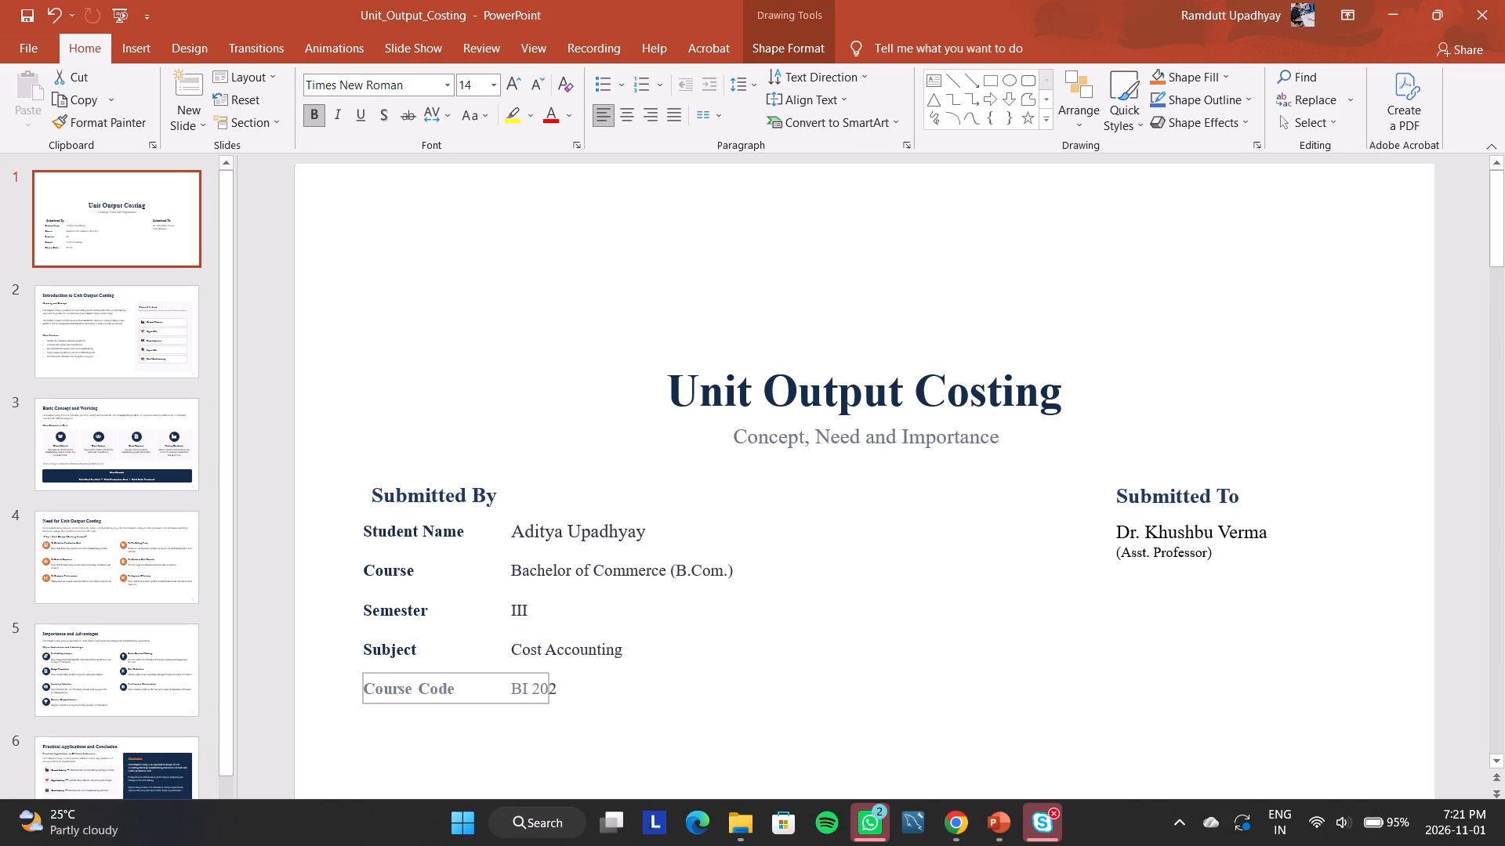
drag(549, 685, 596, 689)
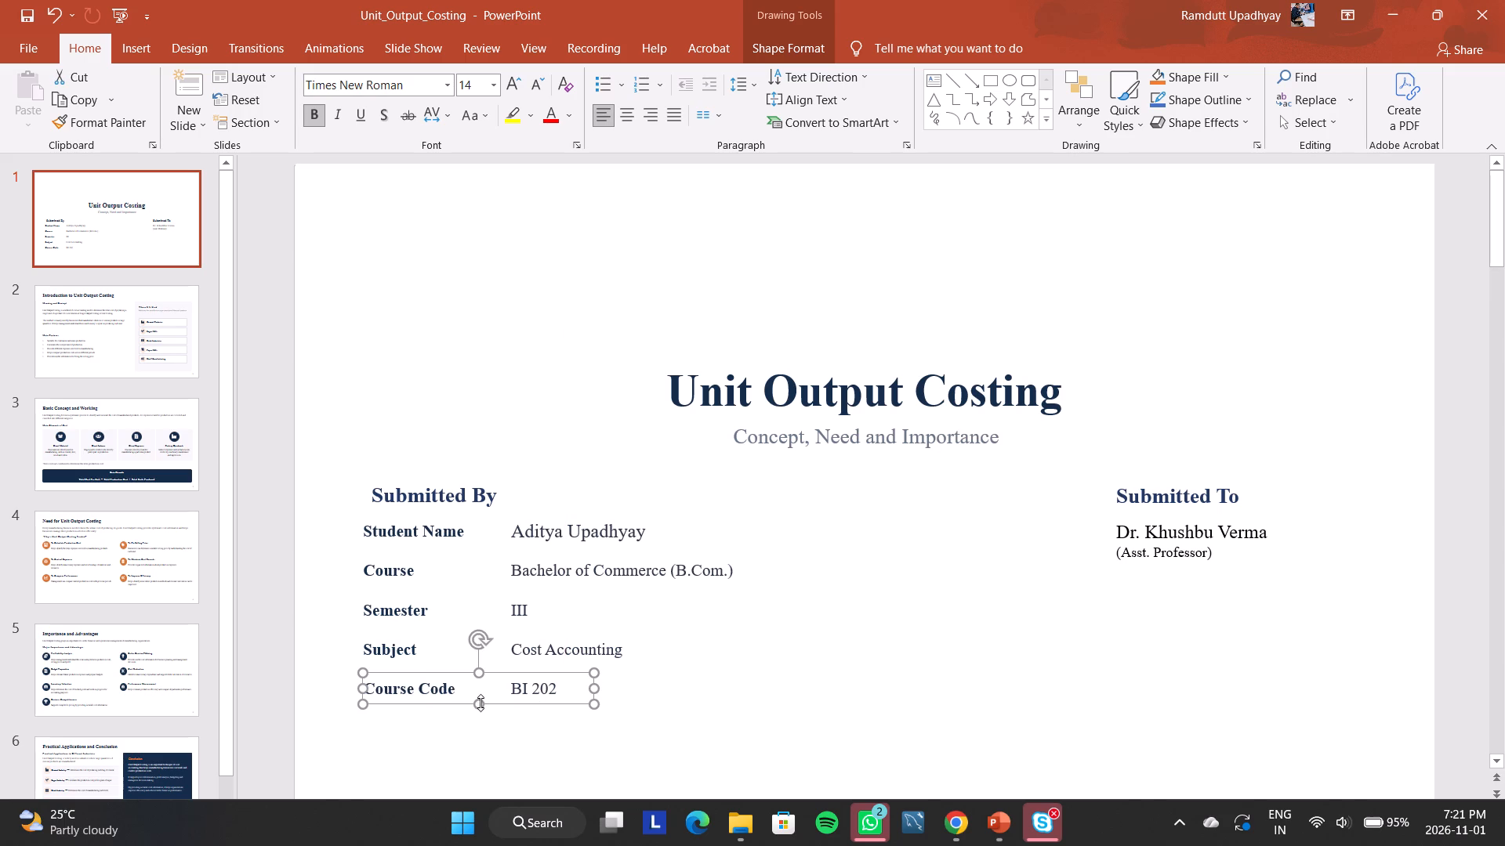
Narrow the "Course Code" label's text box so that it closely fits its text.
click(481, 703)
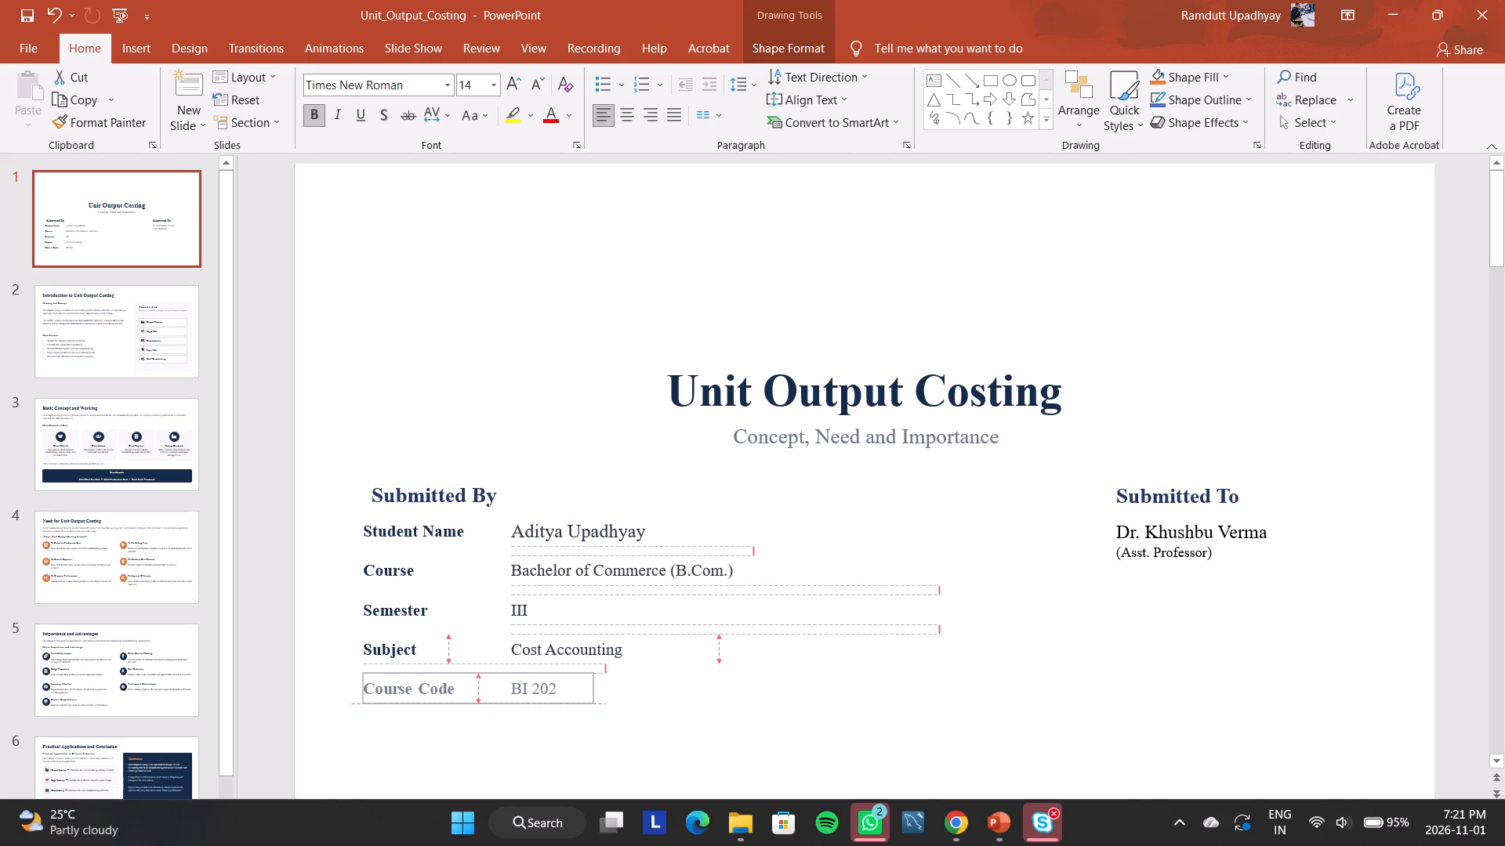
click(665, 765)
click(432, 685)
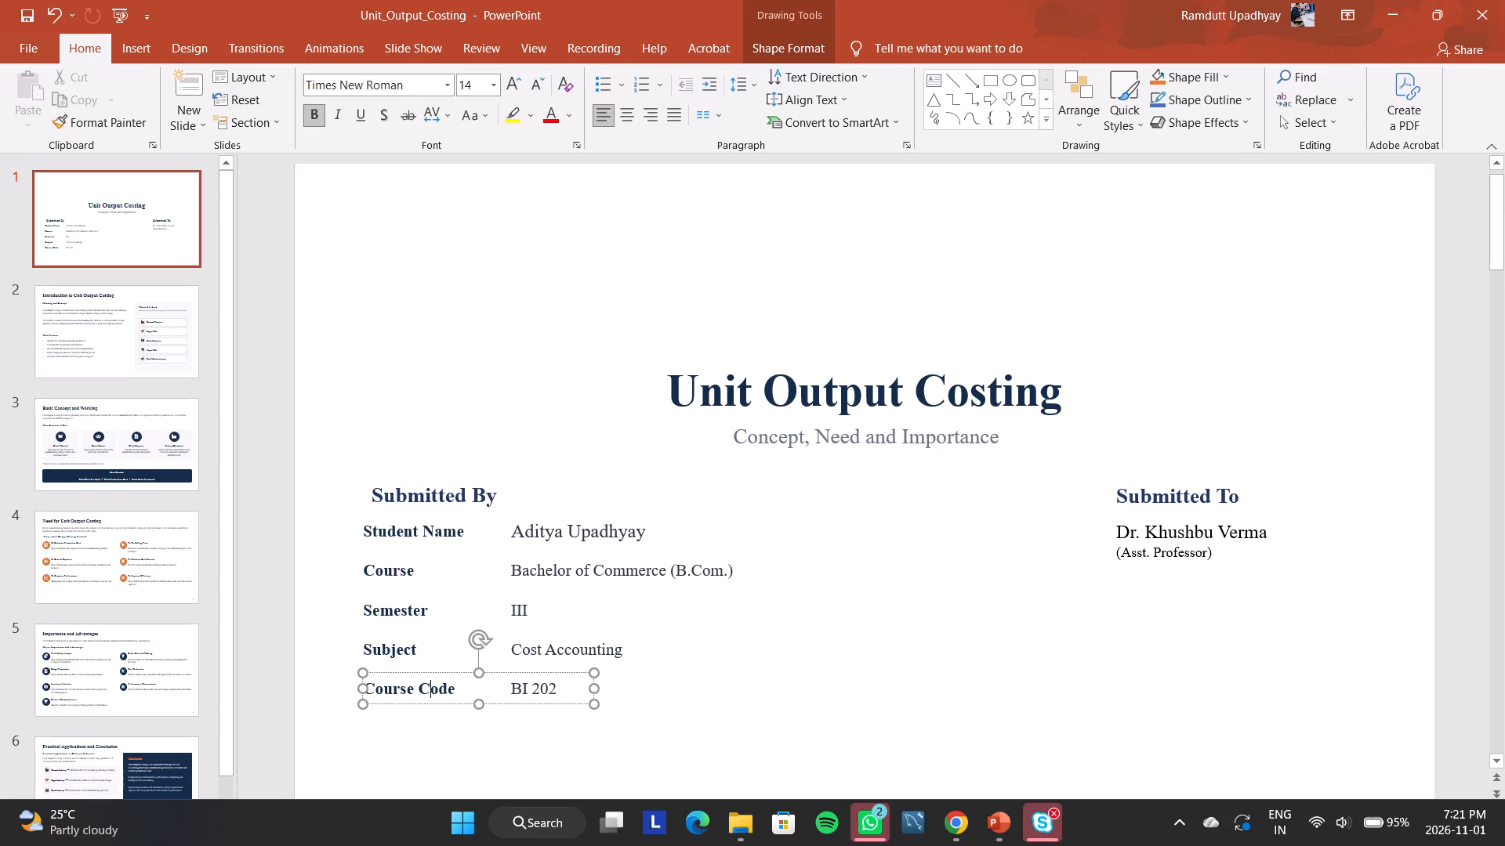
drag(593, 686, 486, 689)
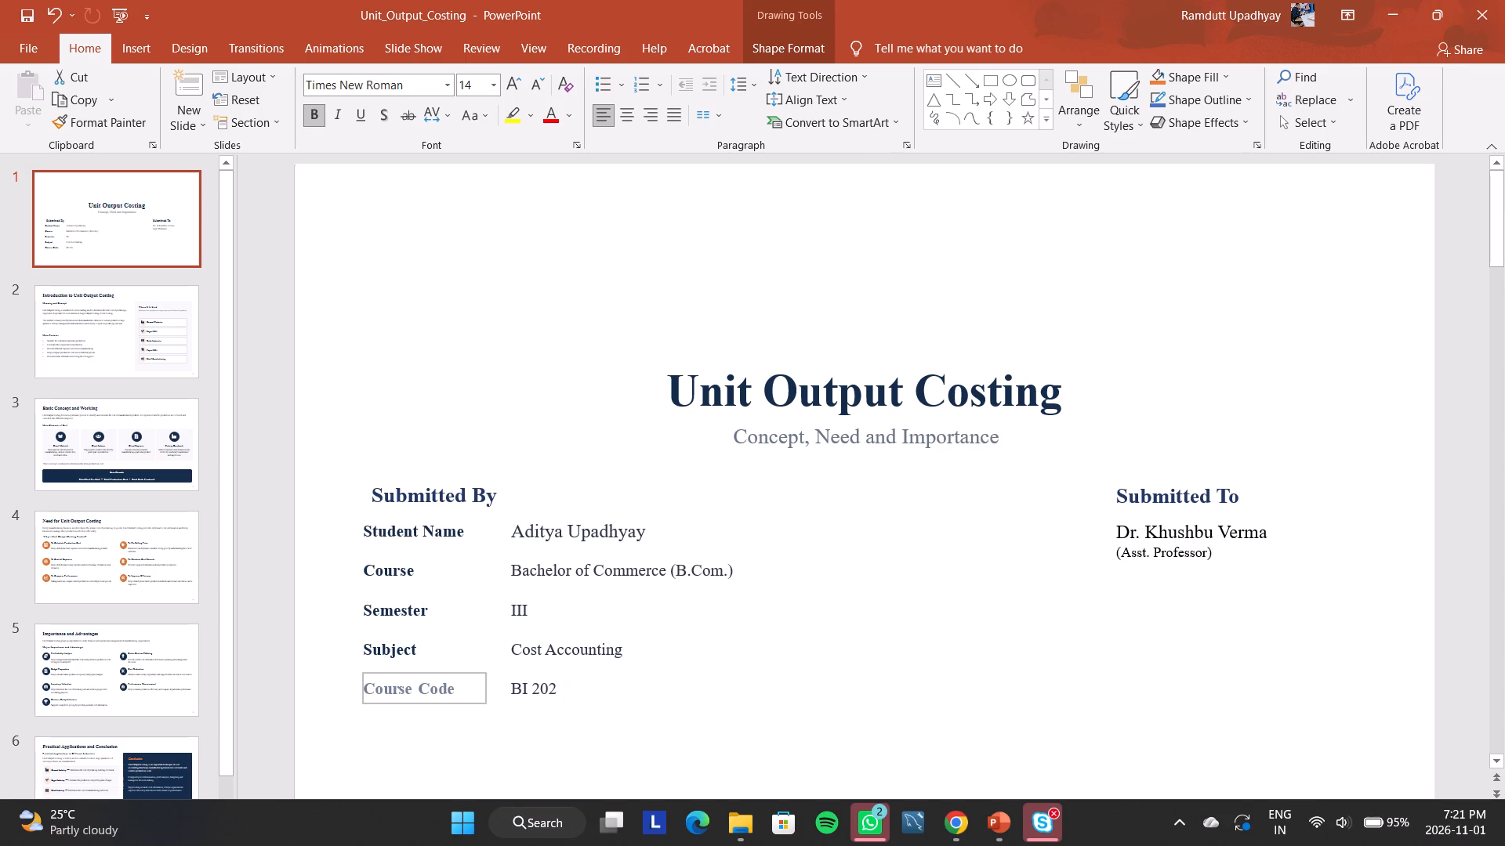
drag(486, 689, 464, 694)
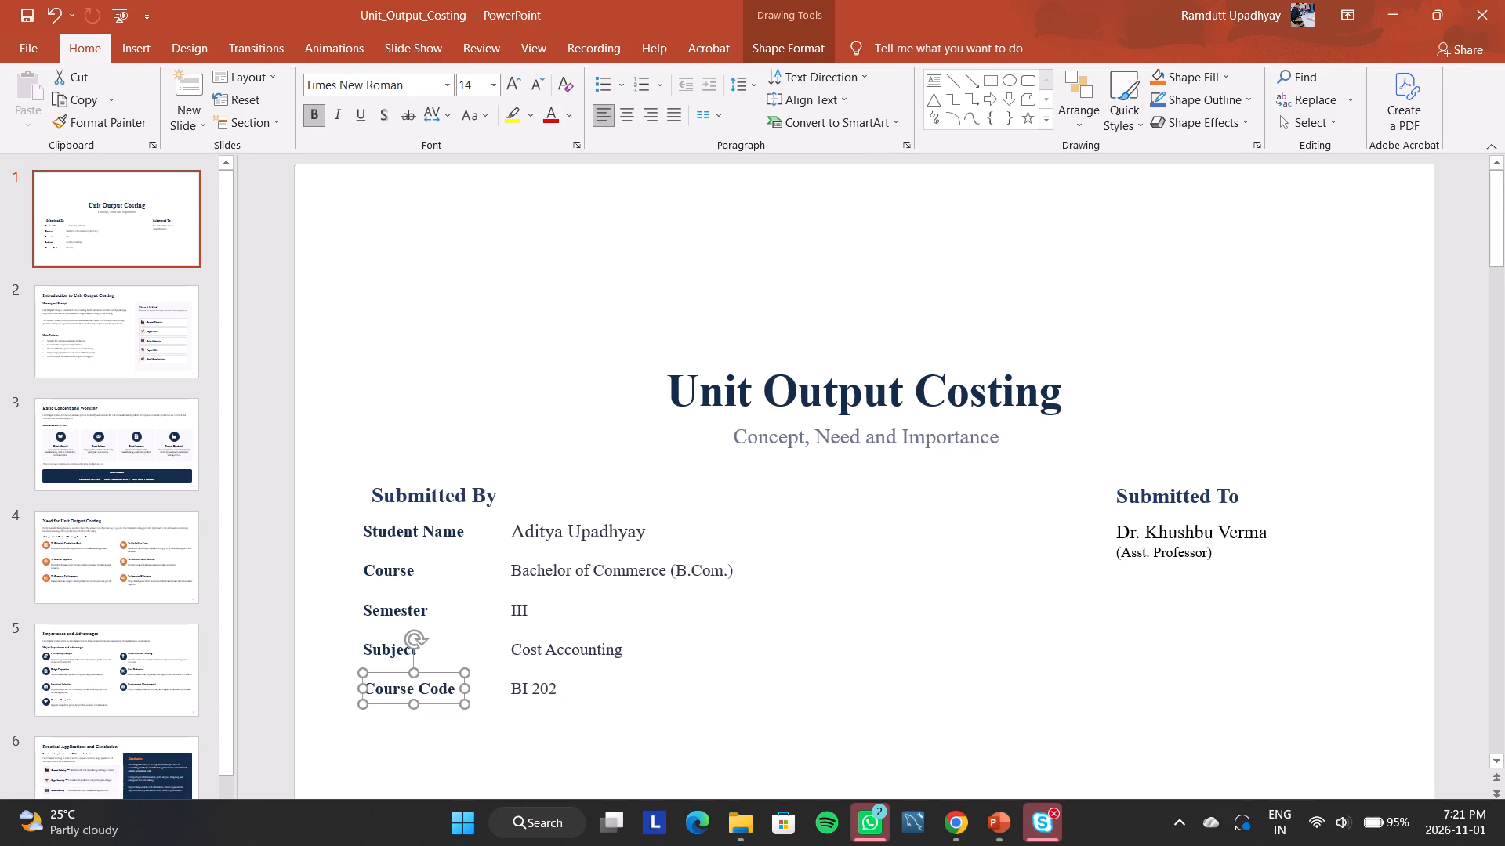
Extend the "Course Code" label's text box downward and add "Roll no." in it, leaving a blank line between the two labels.
click(456, 685)
click(444, 689)
key(Right)
key(Return)
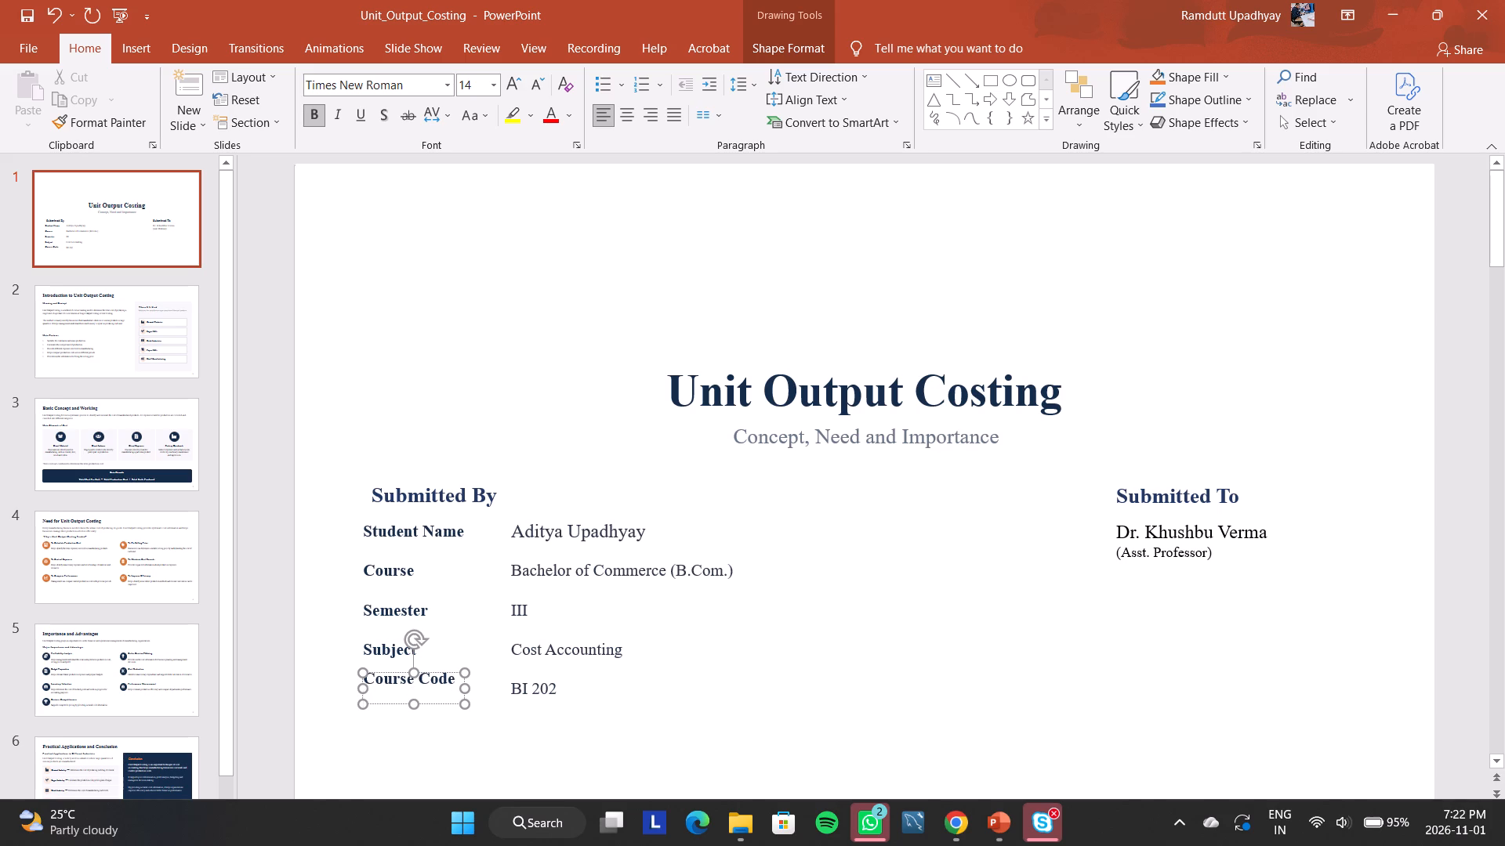
drag(414, 704, 414, 734)
click(383, 719)
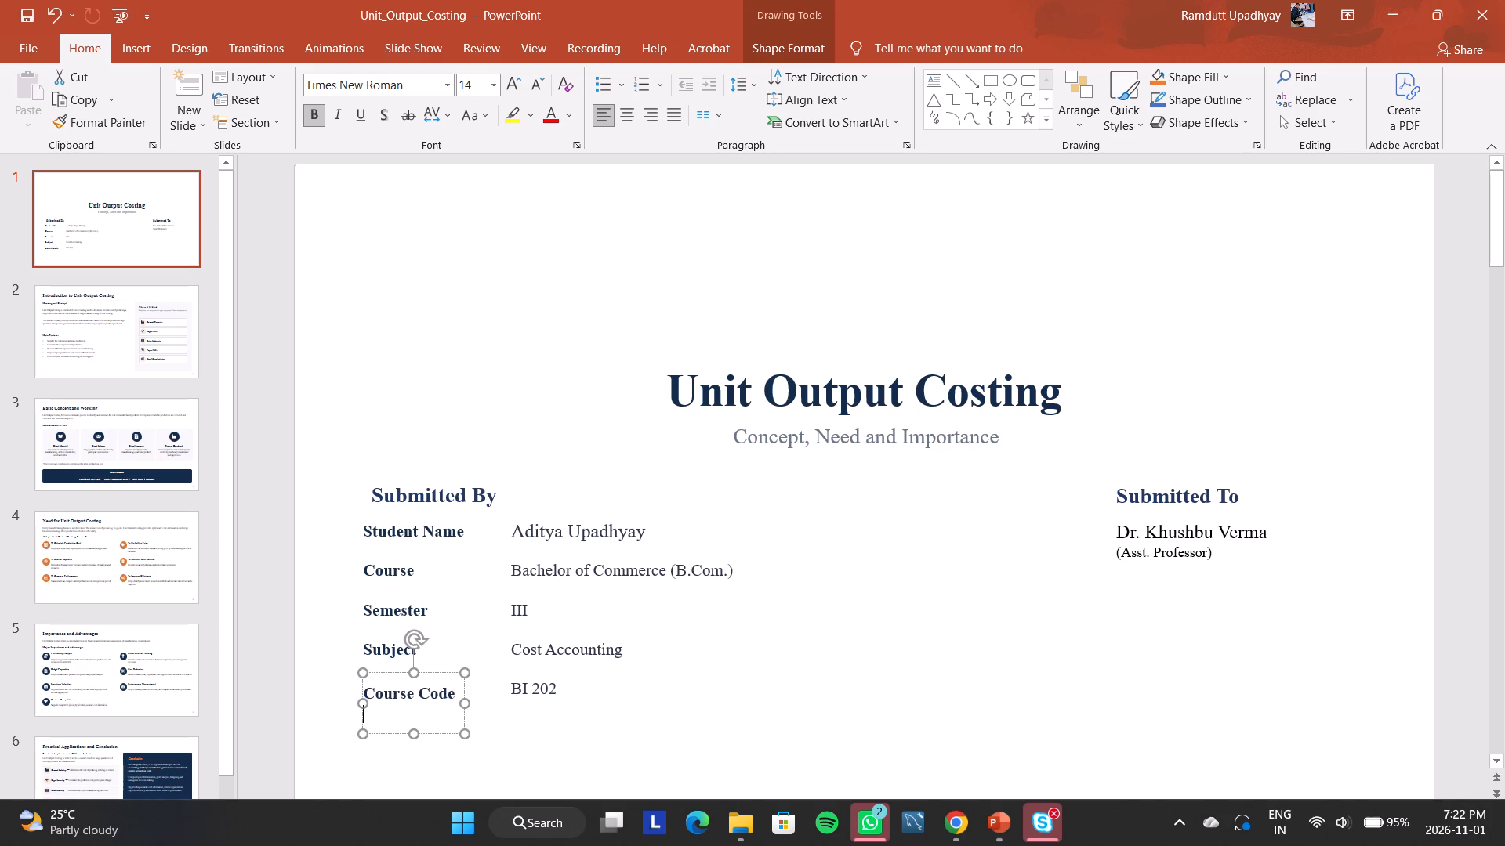
key(Return)
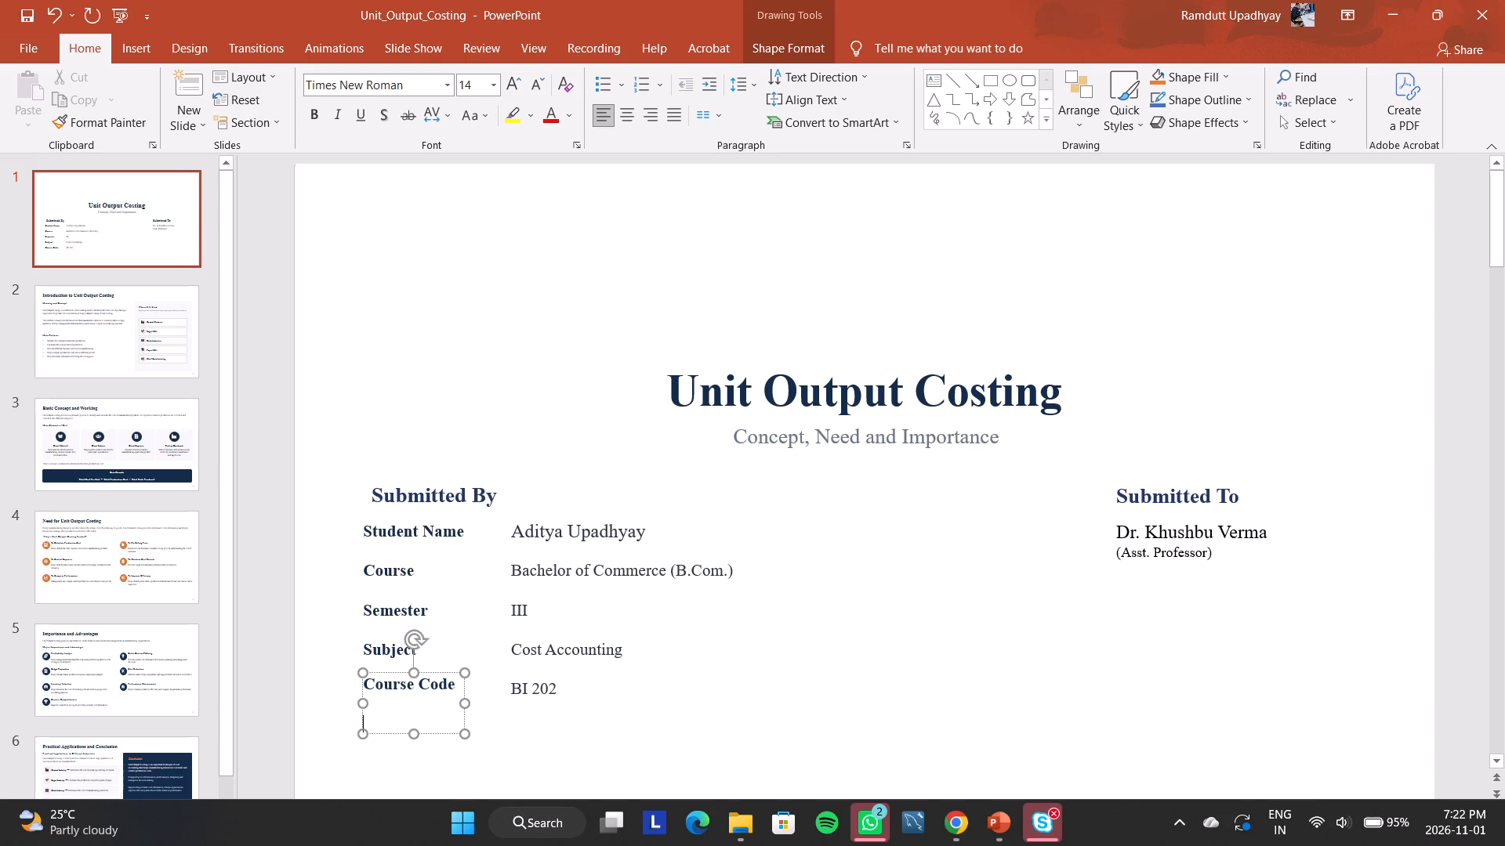
key(shift+r)
text(oll)
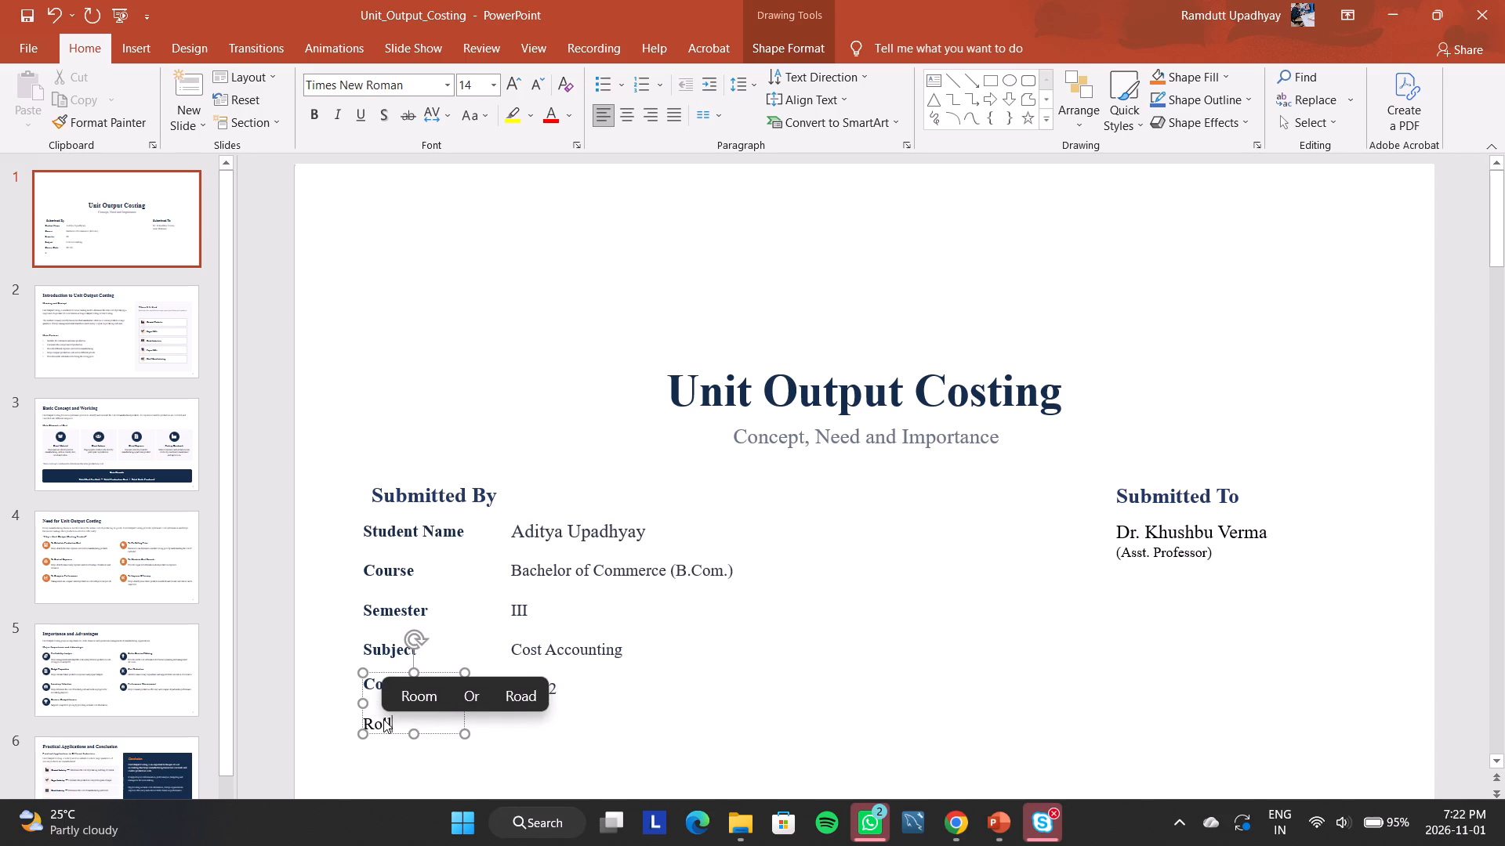
key(space)
key(n)
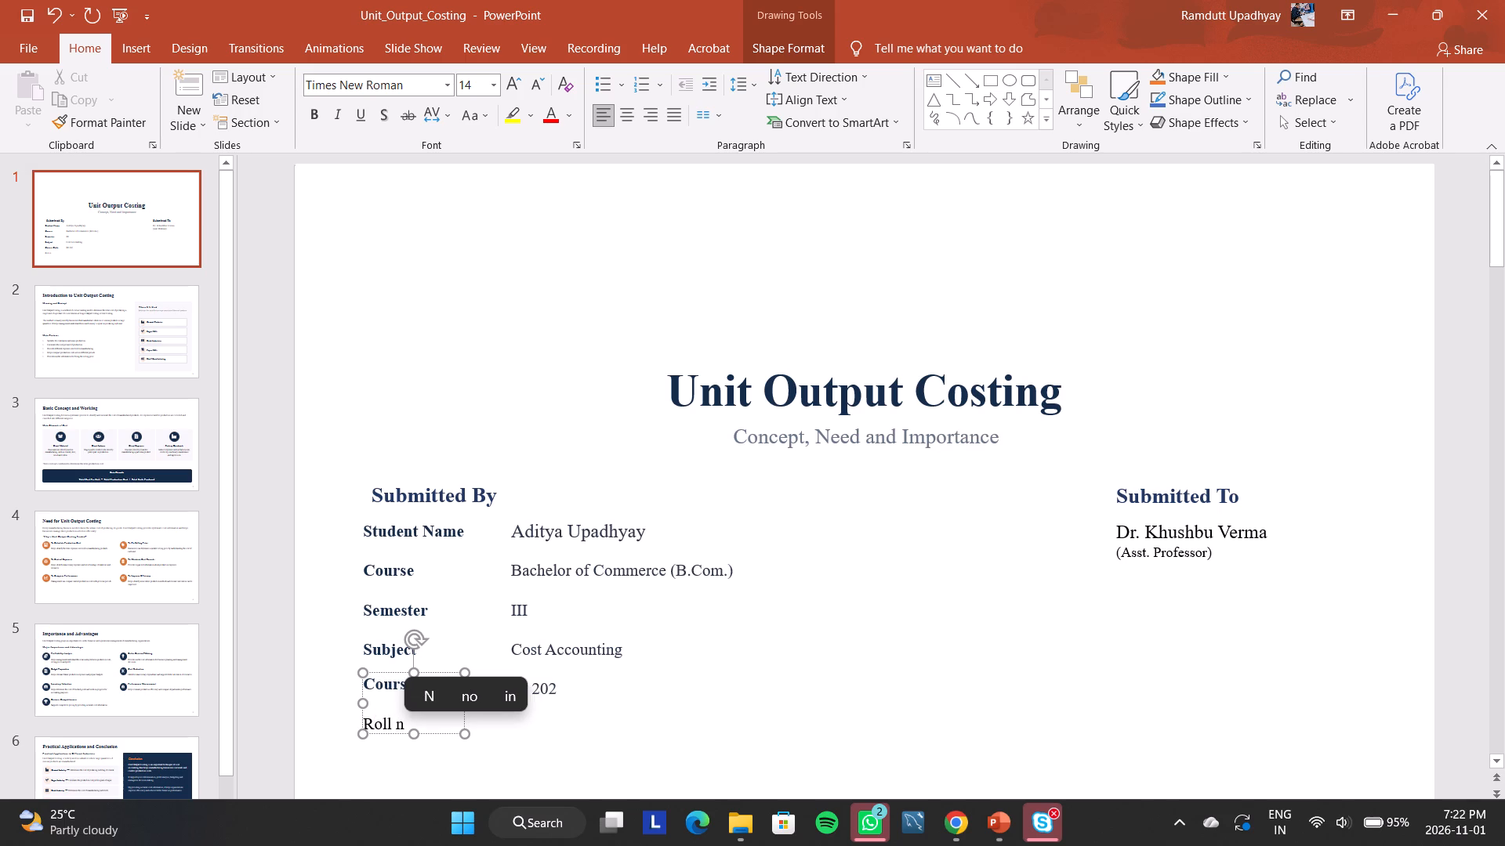
text(o.)
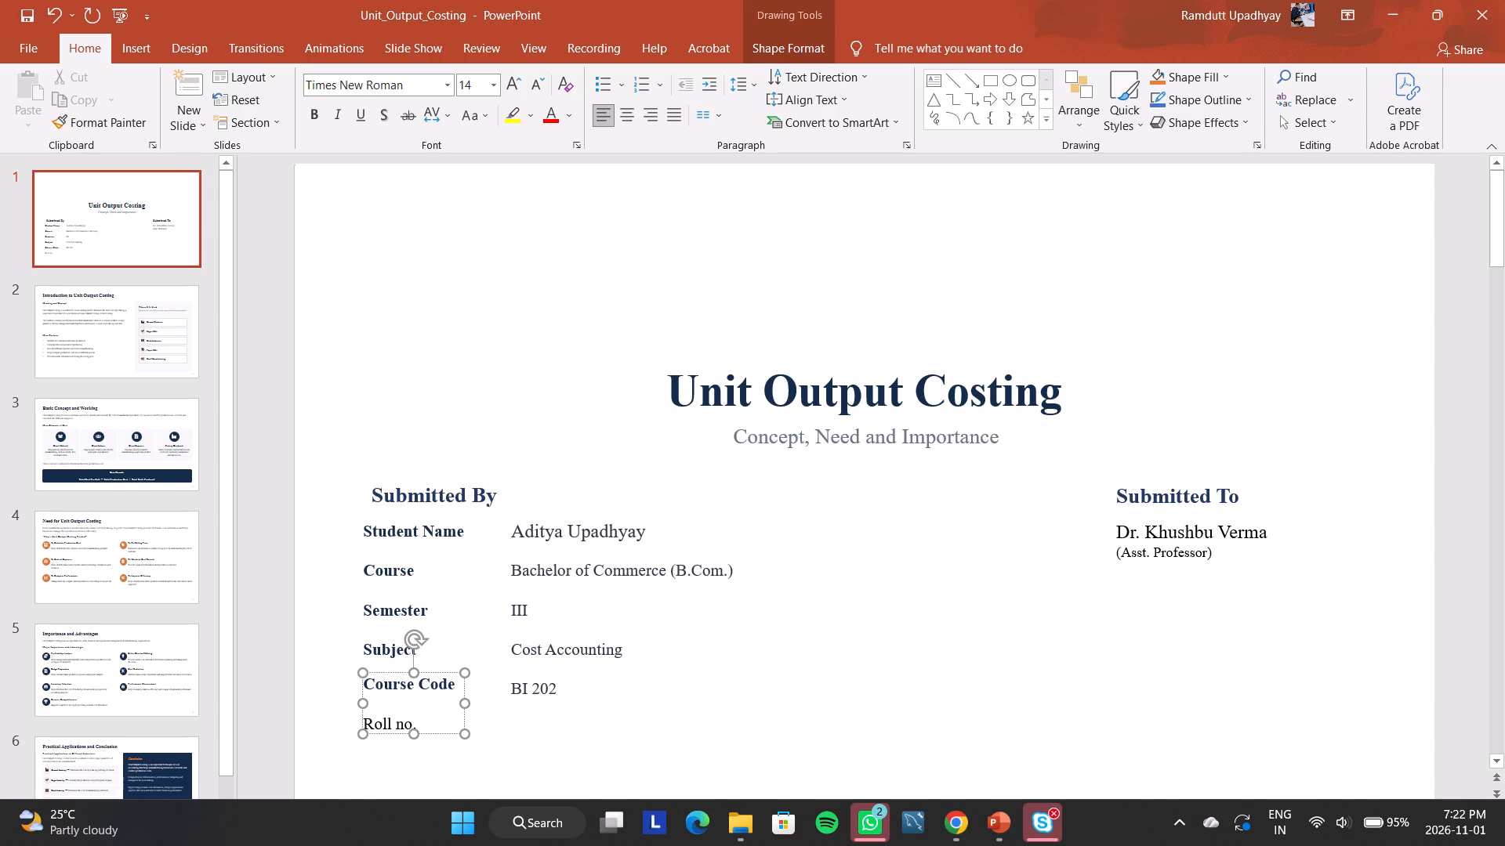
key(space)
click(542, 726)
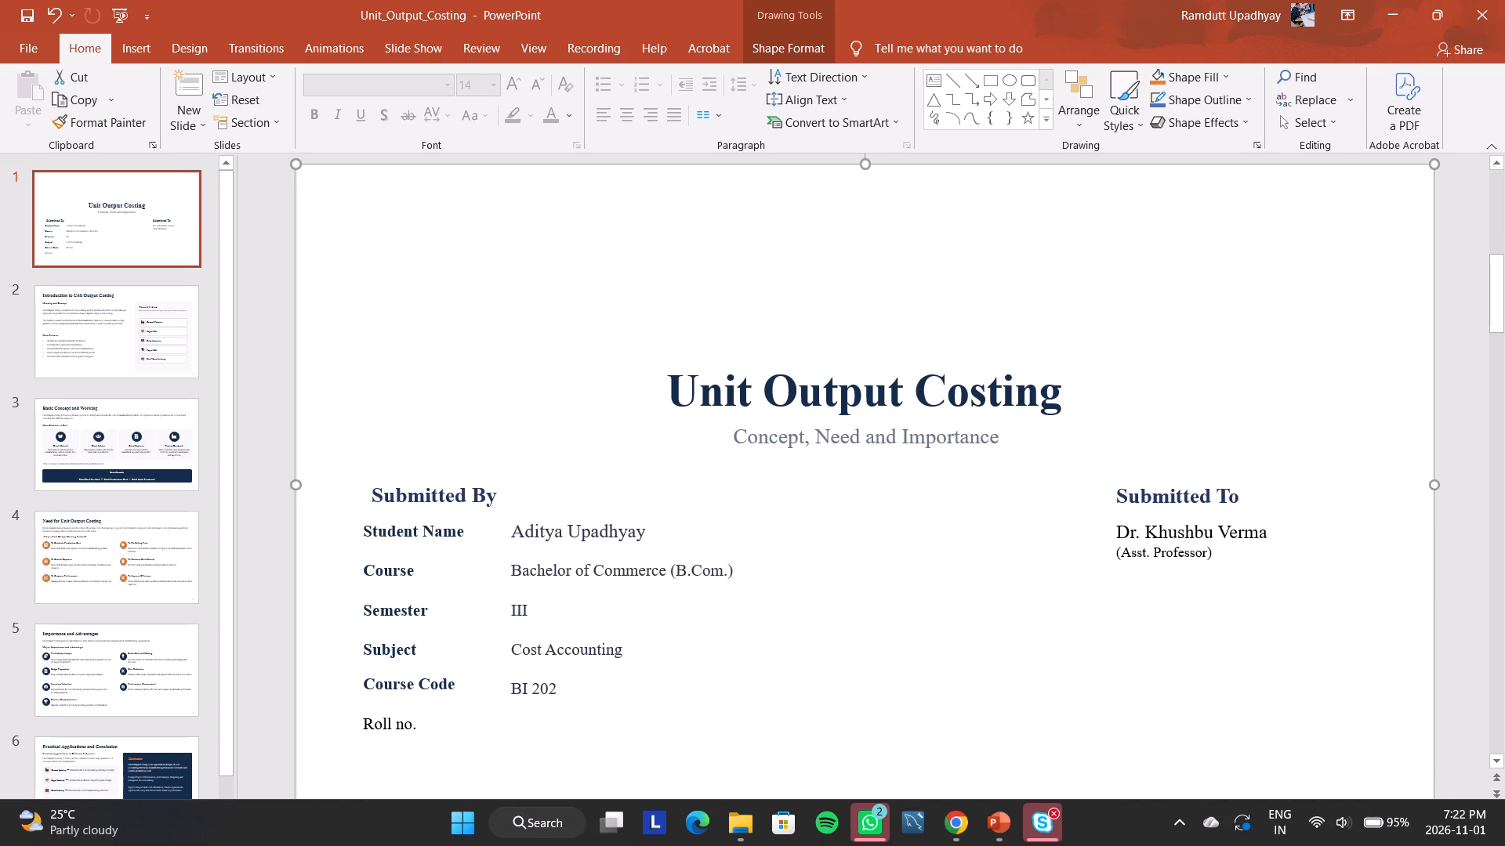
Set the font colour of the "Course Code" and "Roll no." labels to the darkest blue-grey theme shade.
click(363, 721)
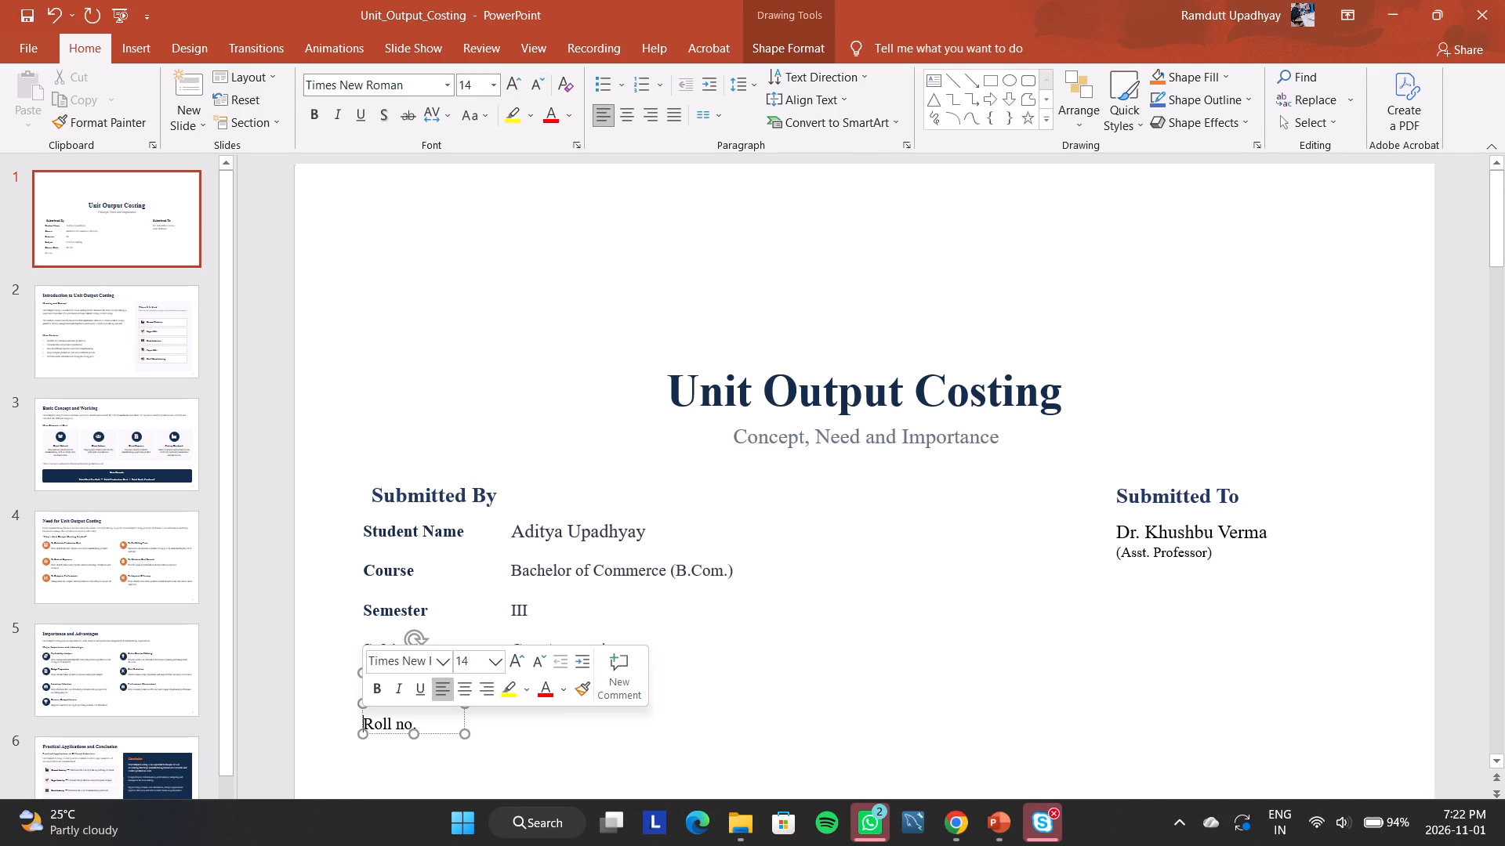
key(ctrl+a)
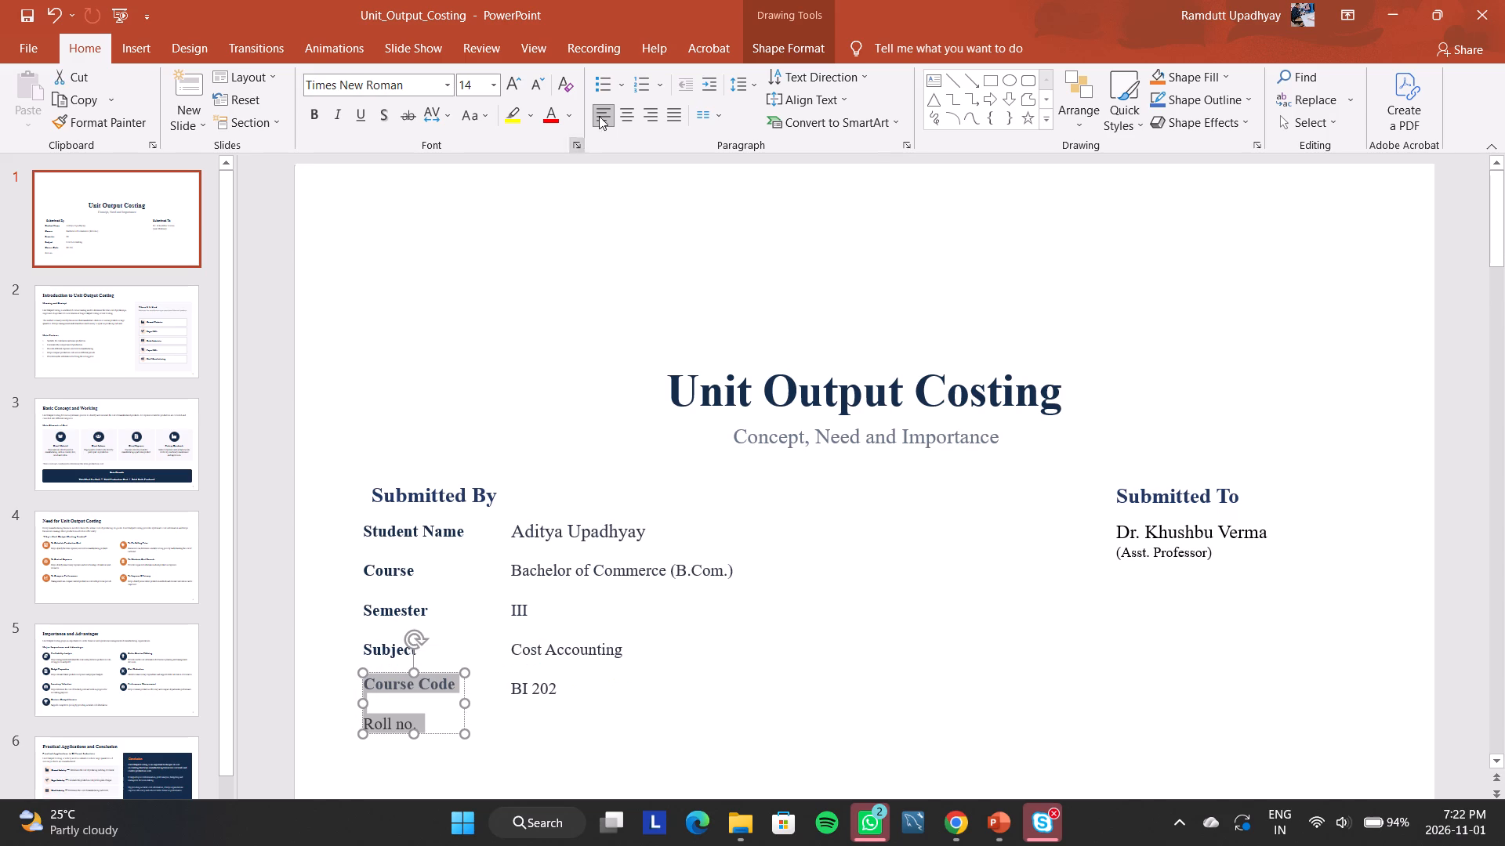
click(571, 119)
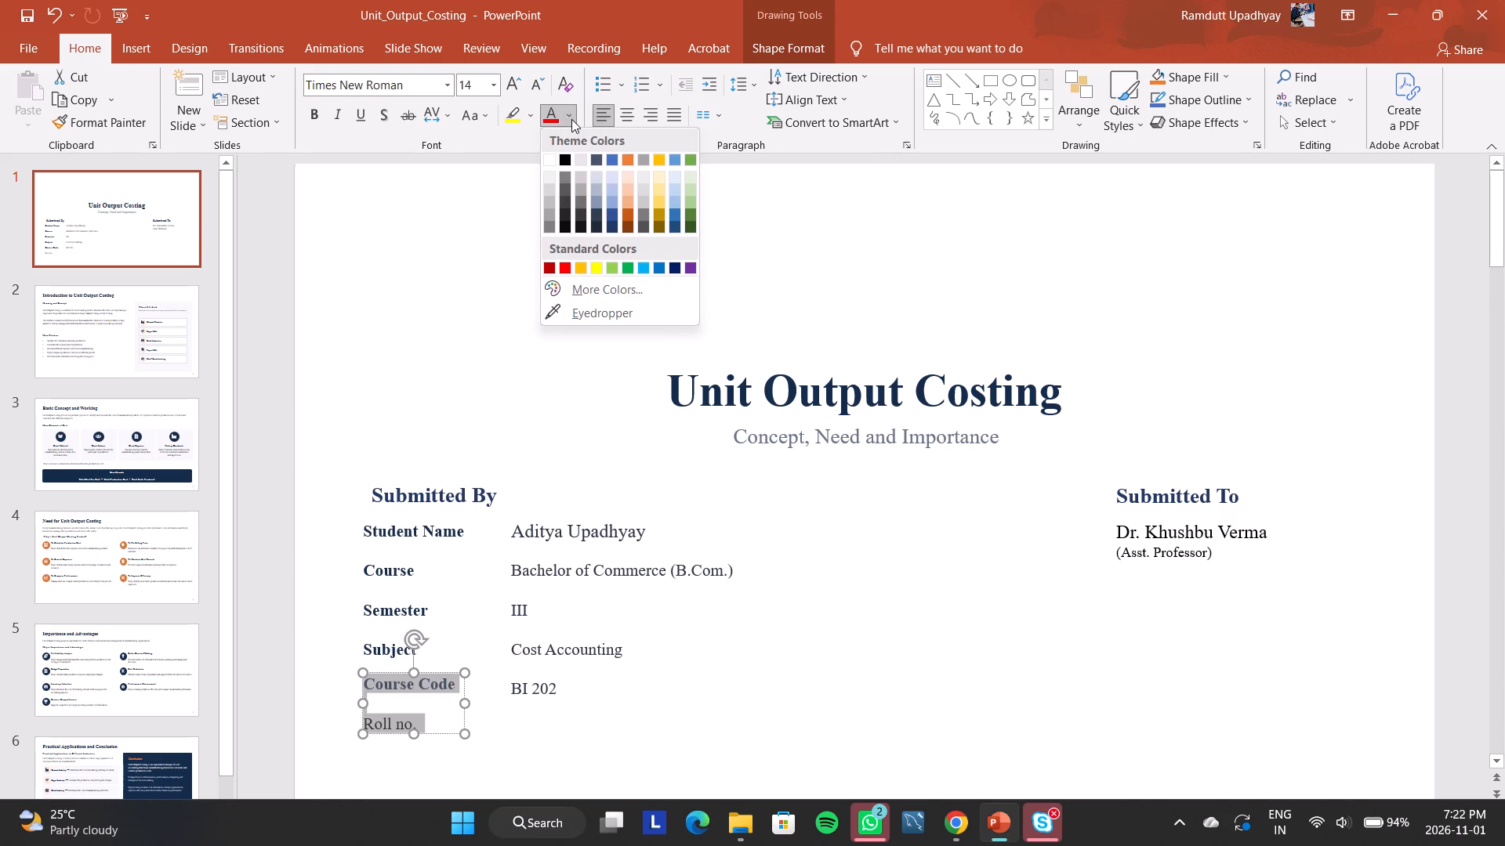
click(594, 224)
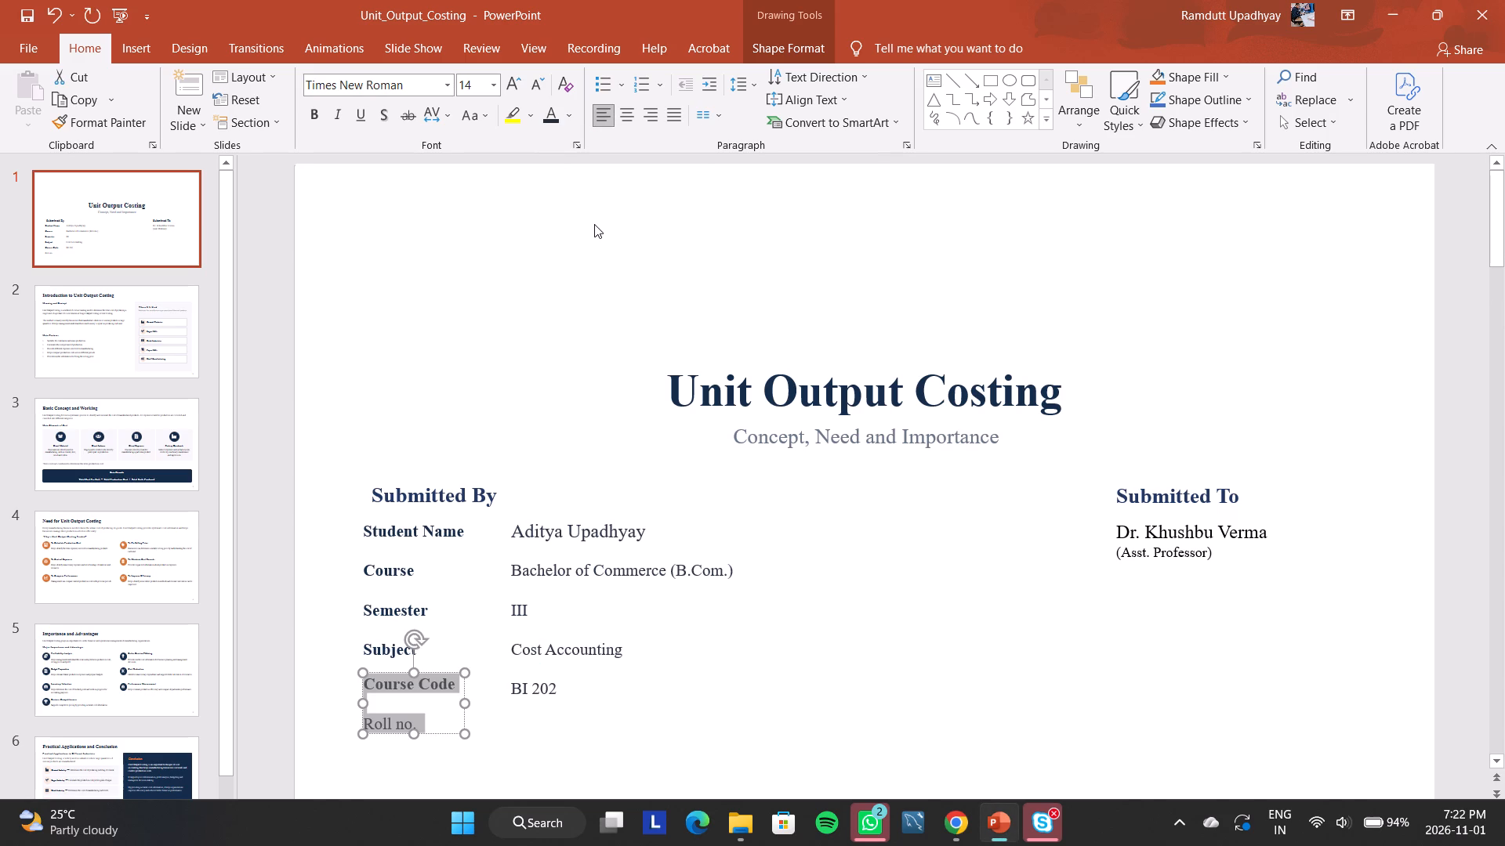
click(791, 719)
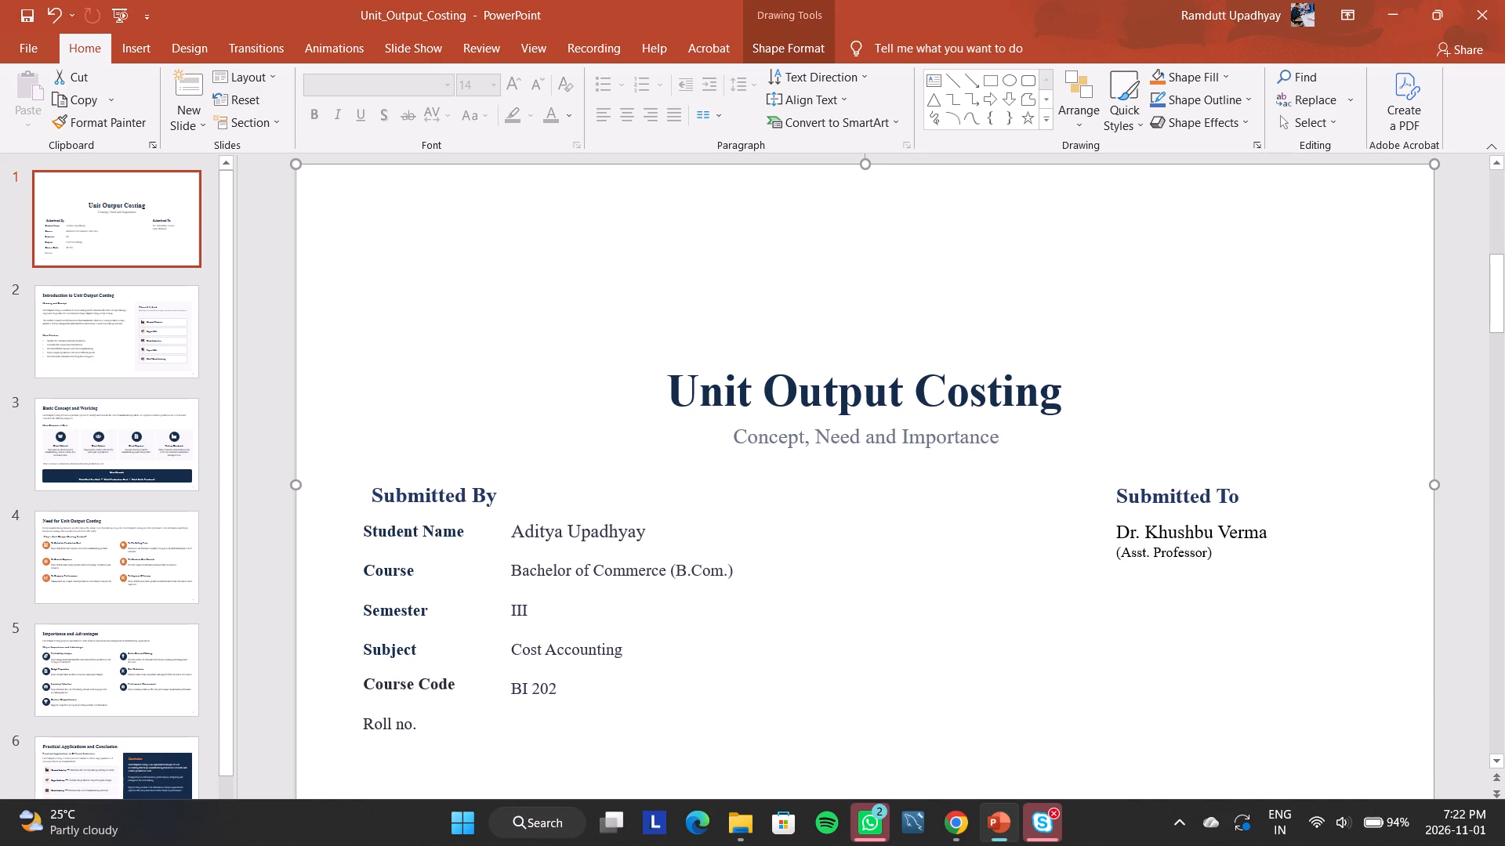
Make the "Roll no." label bold.
click(363, 725)
key(shift+Right)
key(shift+Right)
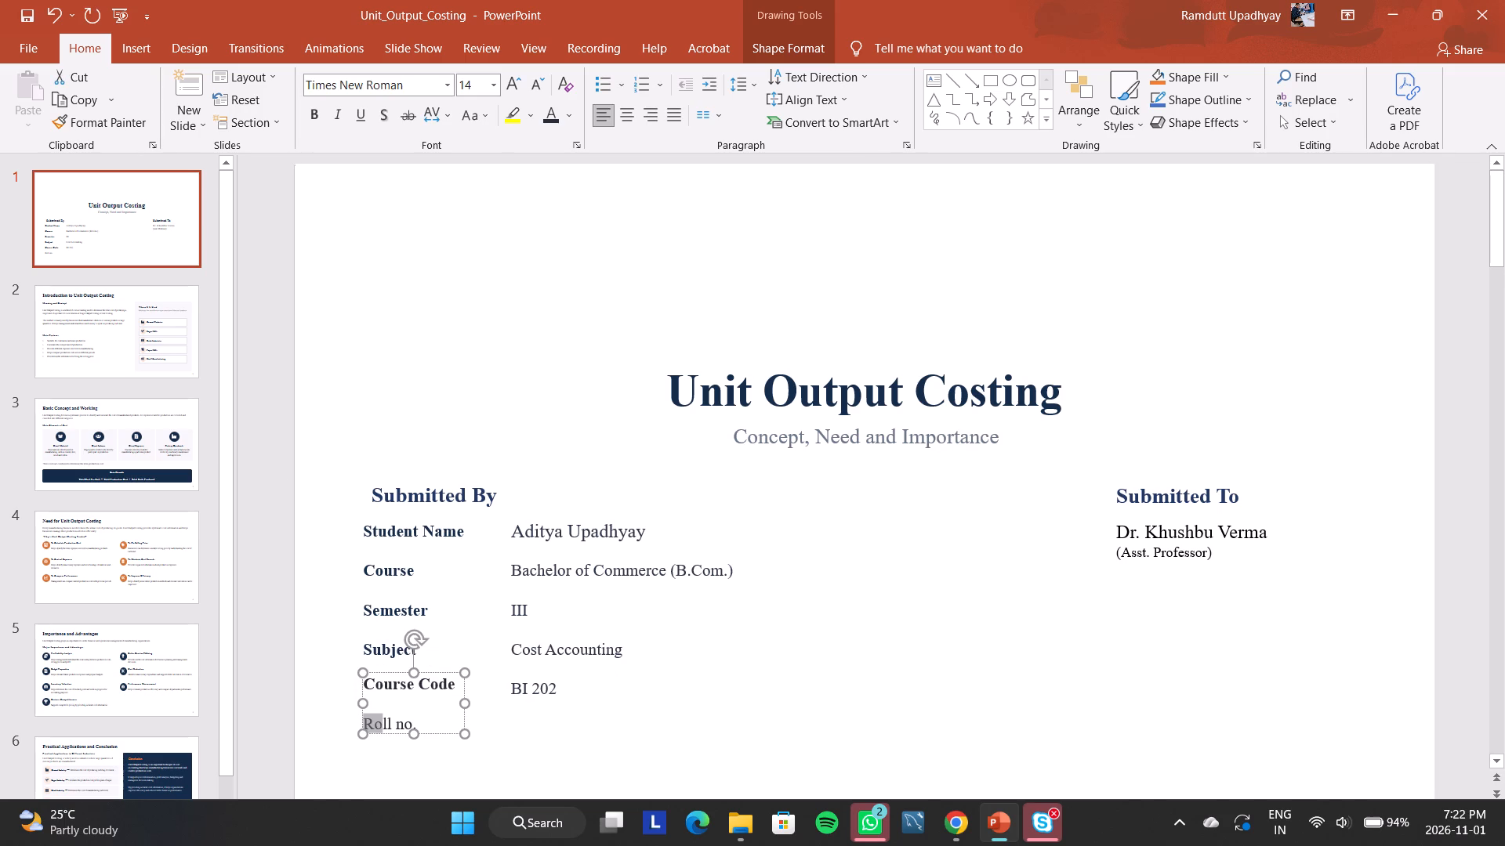
key(shift+Right)
key(shift+Right)
key(shift+Right)
key(shift+Right)
key(shift+Right)
key(shift+Right)
click(319, 125)
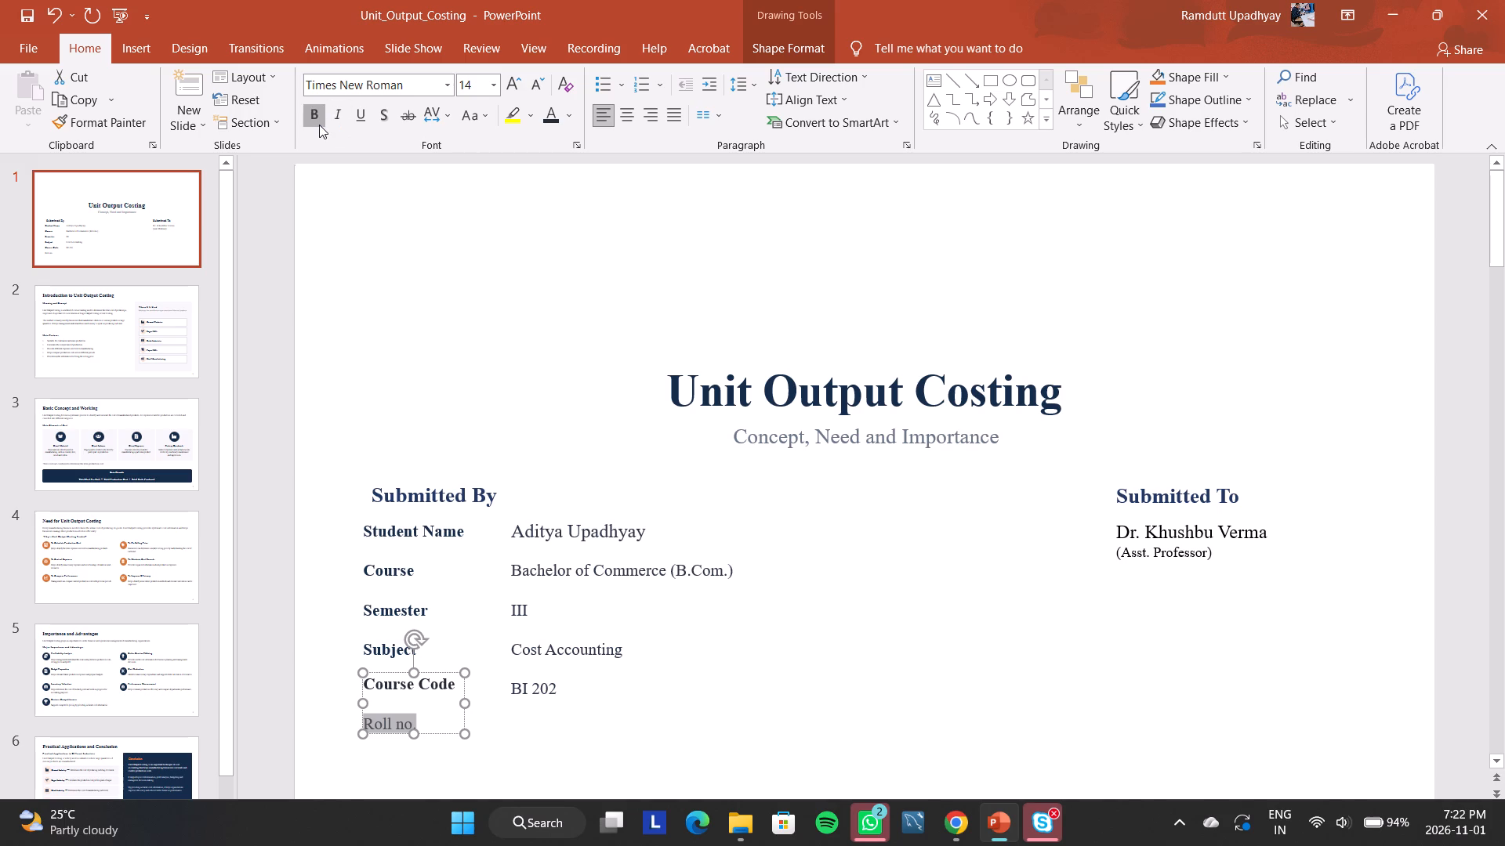
click(535, 729)
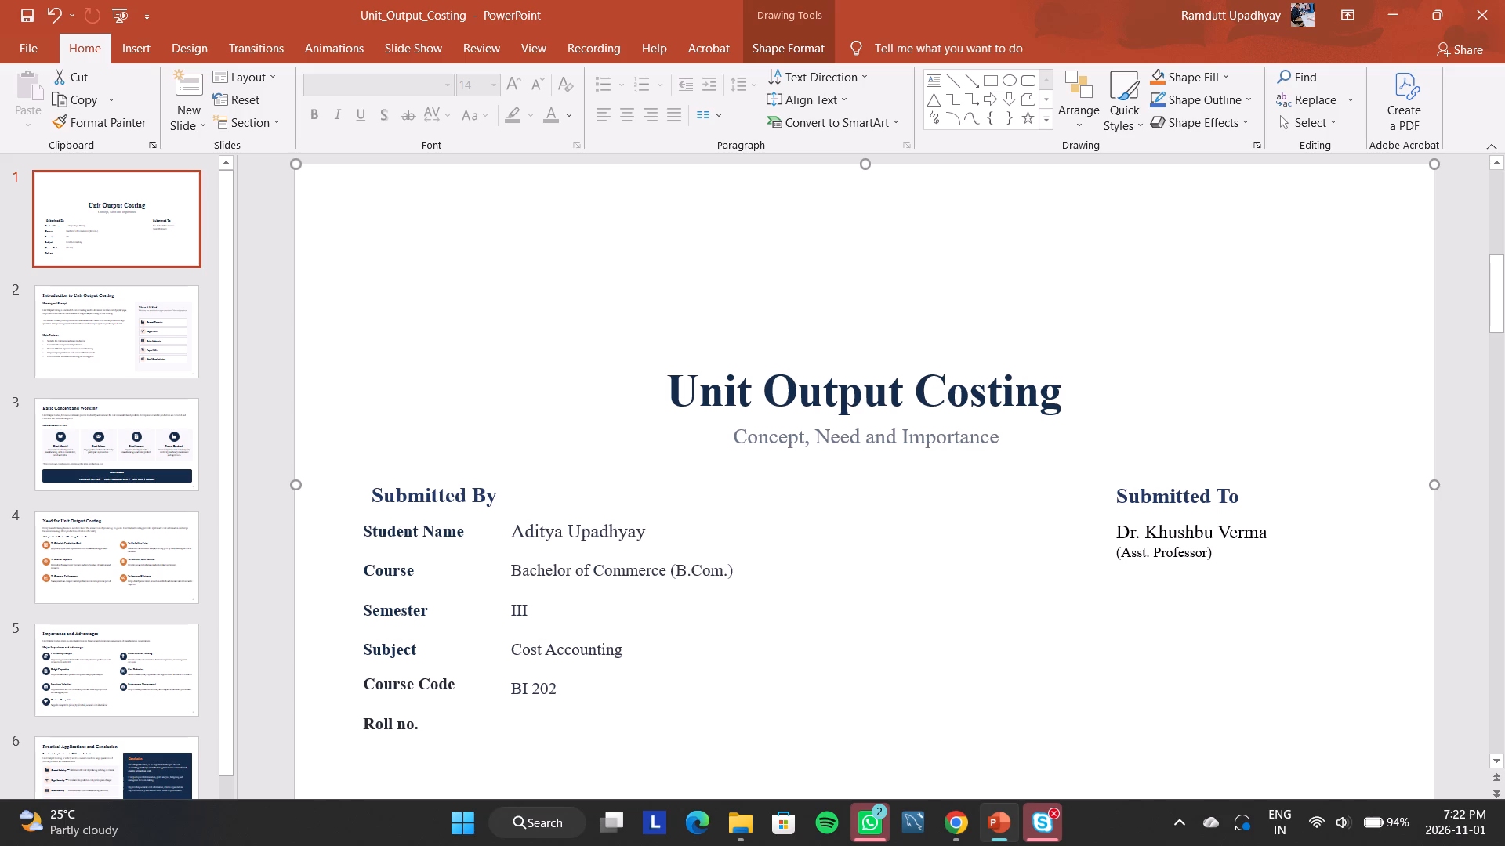
click(388, 724)
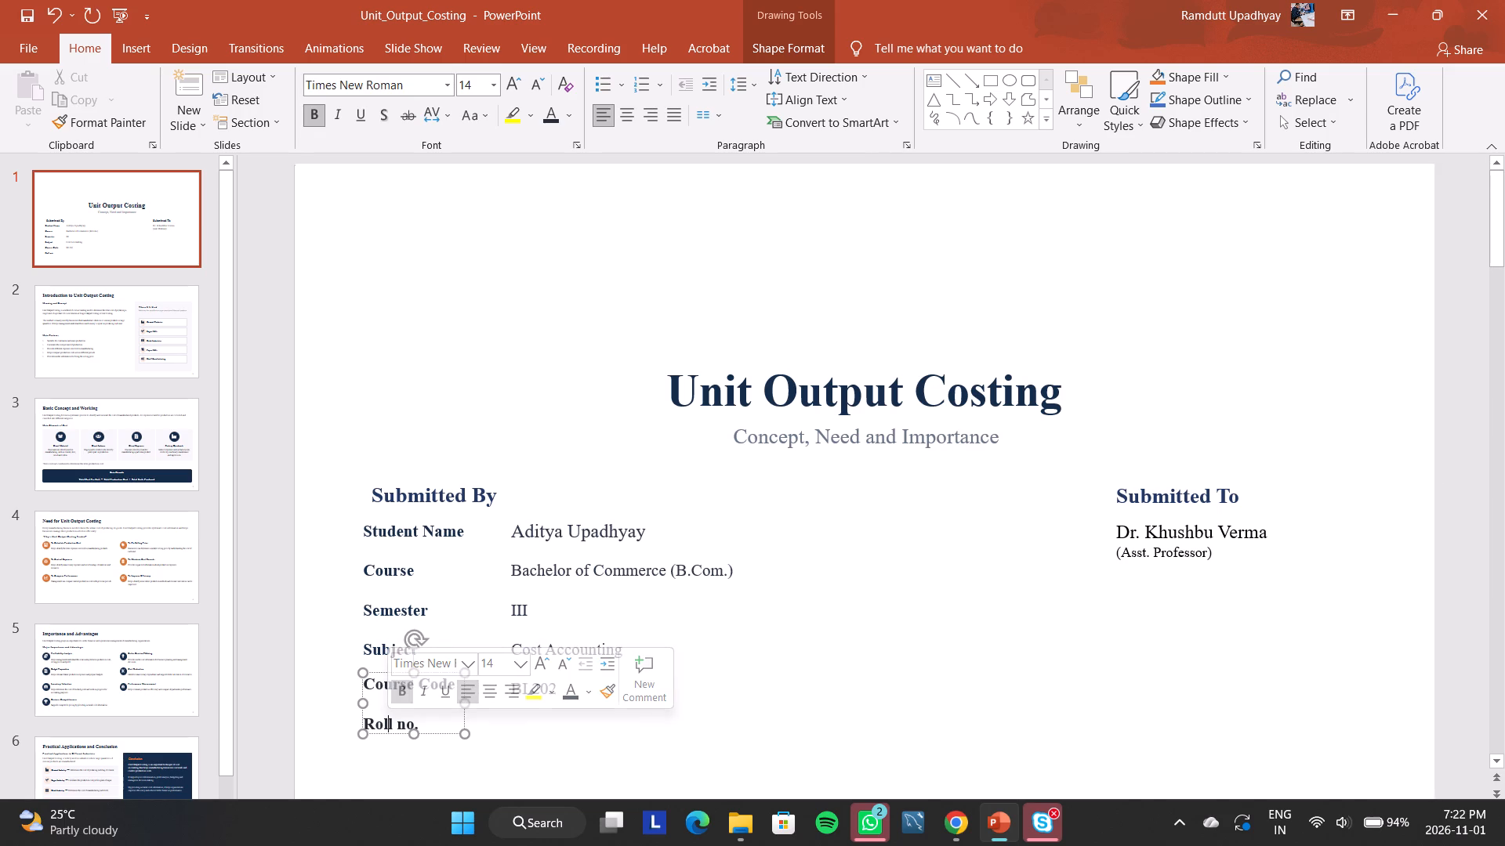
click(504, 744)
Extend the "BI 202" text box downward and enter the student's roll number two lines below the code, beside "Roll no.".
click(516, 691)
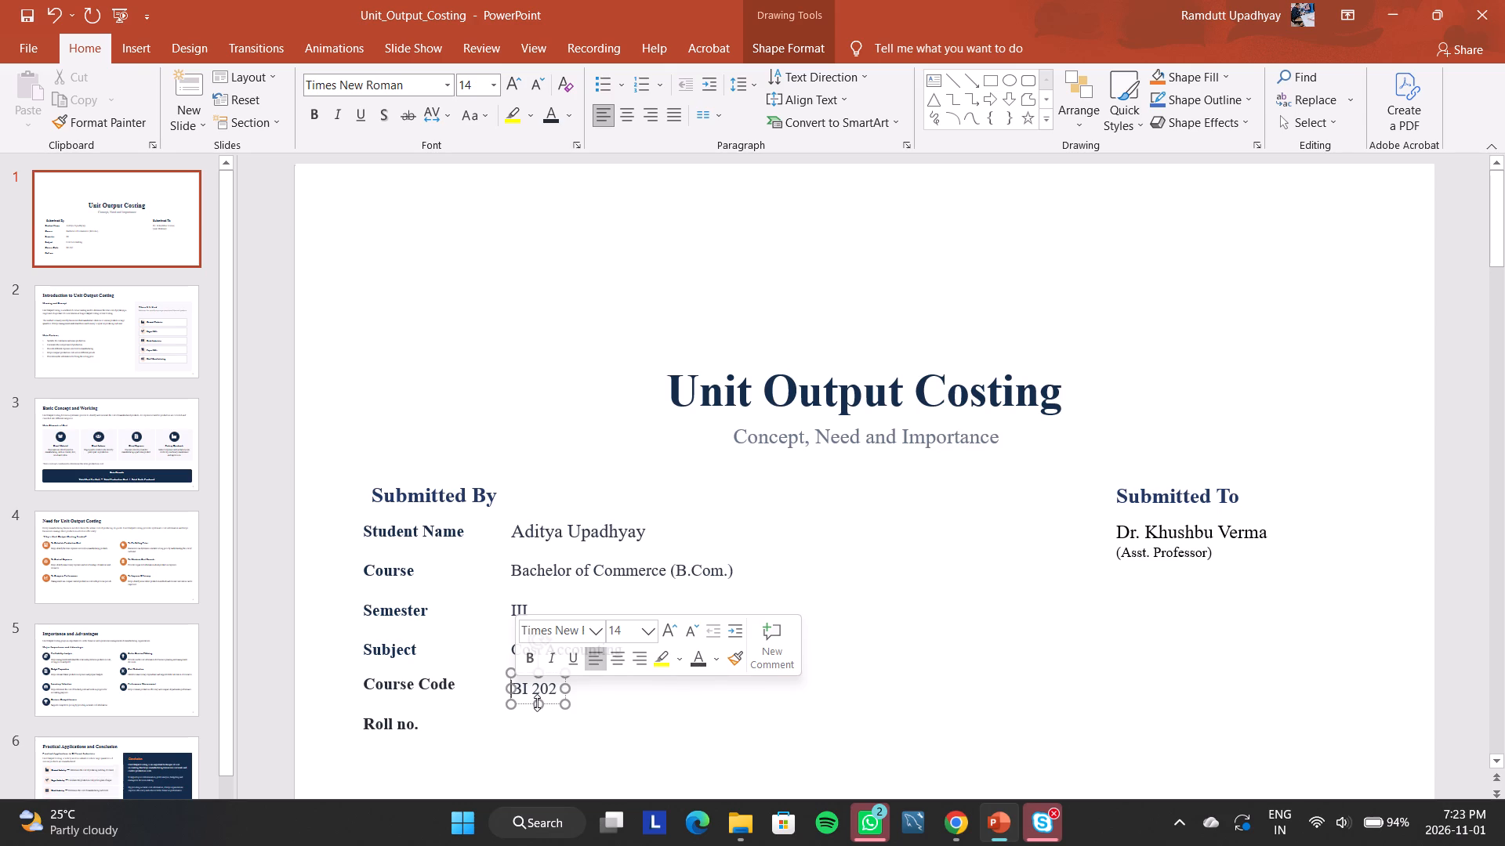
click(537, 703)
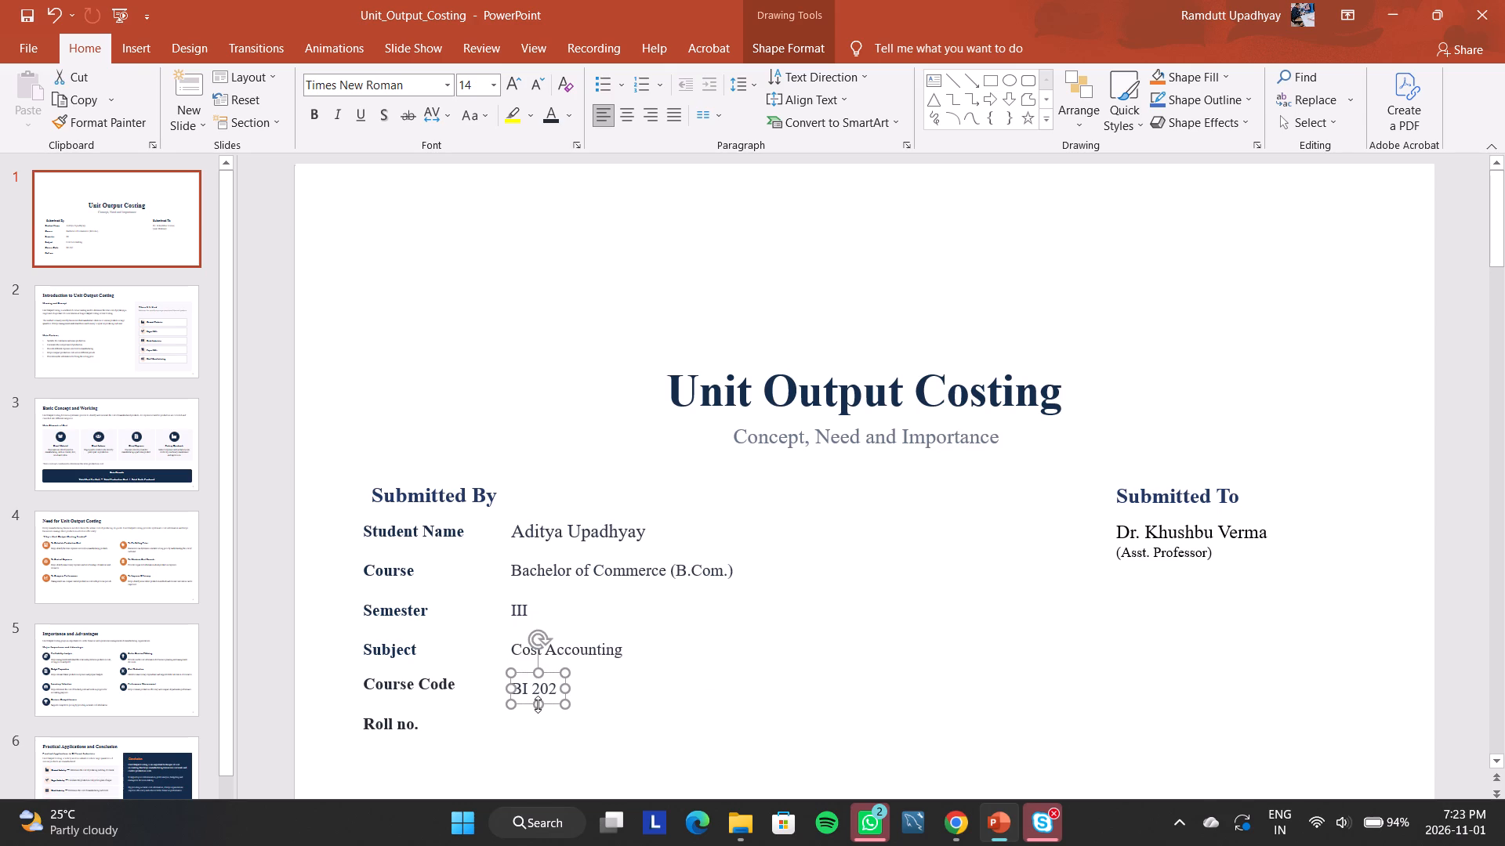
drag(538, 704, 534, 742)
click(522, 697)
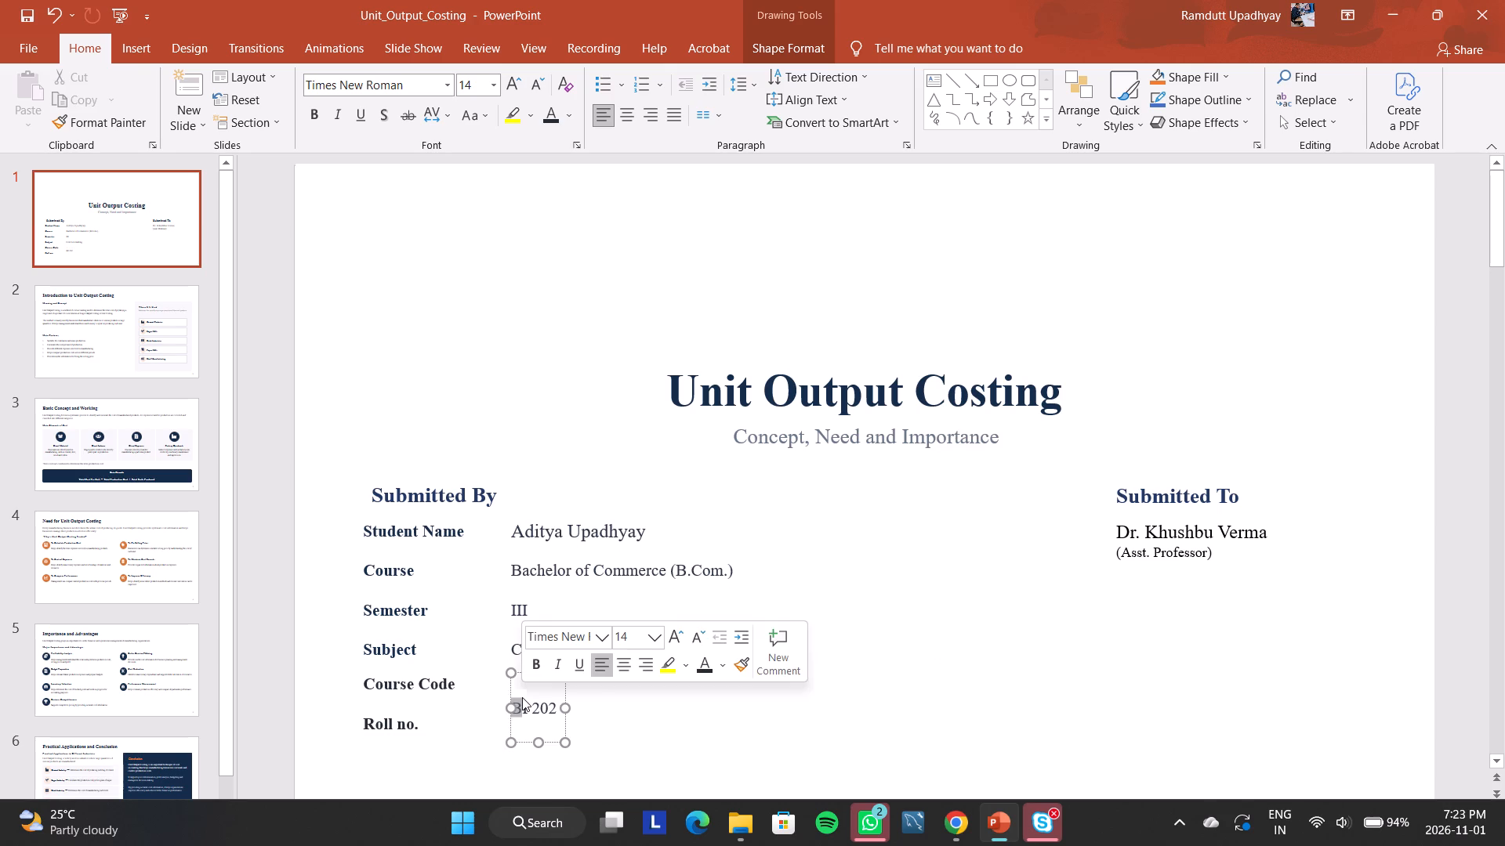
key(Left)
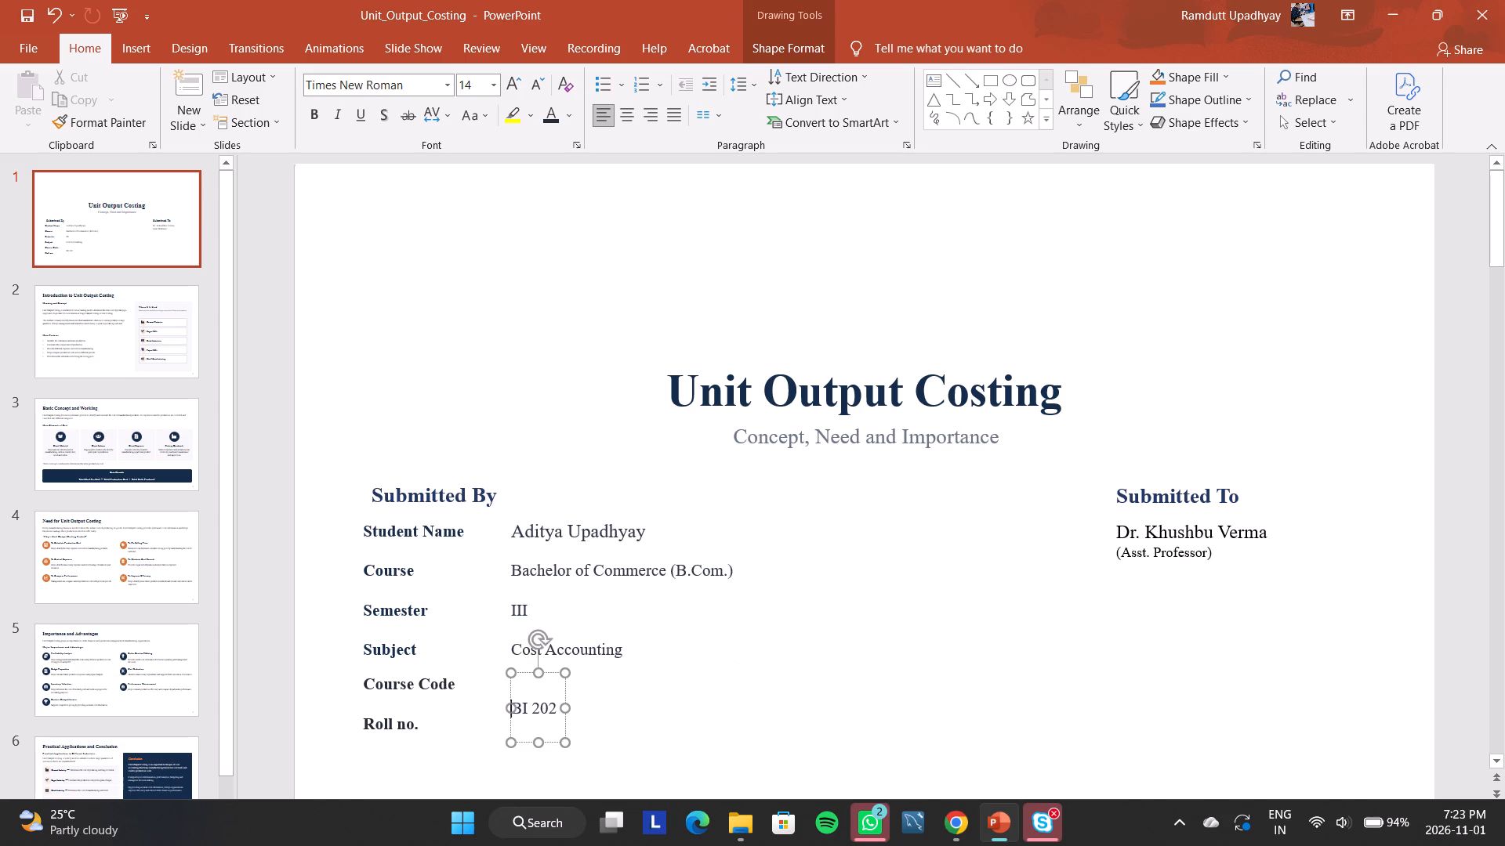
key(BackSpace)
key(BackSpace)
key(BackSpace)
key(Down)
key(Right)
key(Right)
key(Right)
key(Right)
key(Right)
key(Right)
key(Return)
key(Return)
text(11)
click(629, 700)
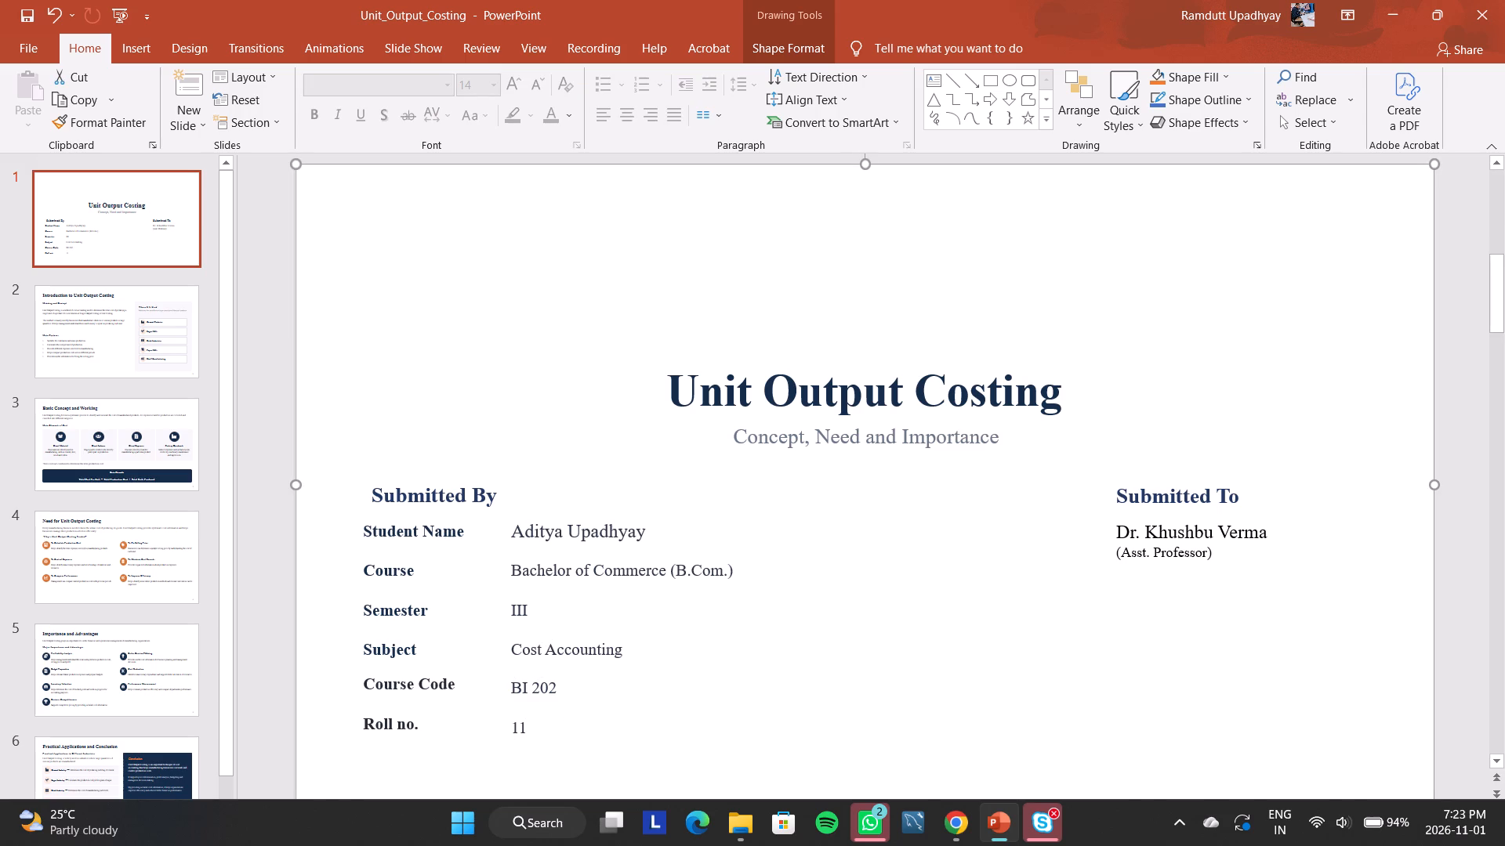
click(517, 723)
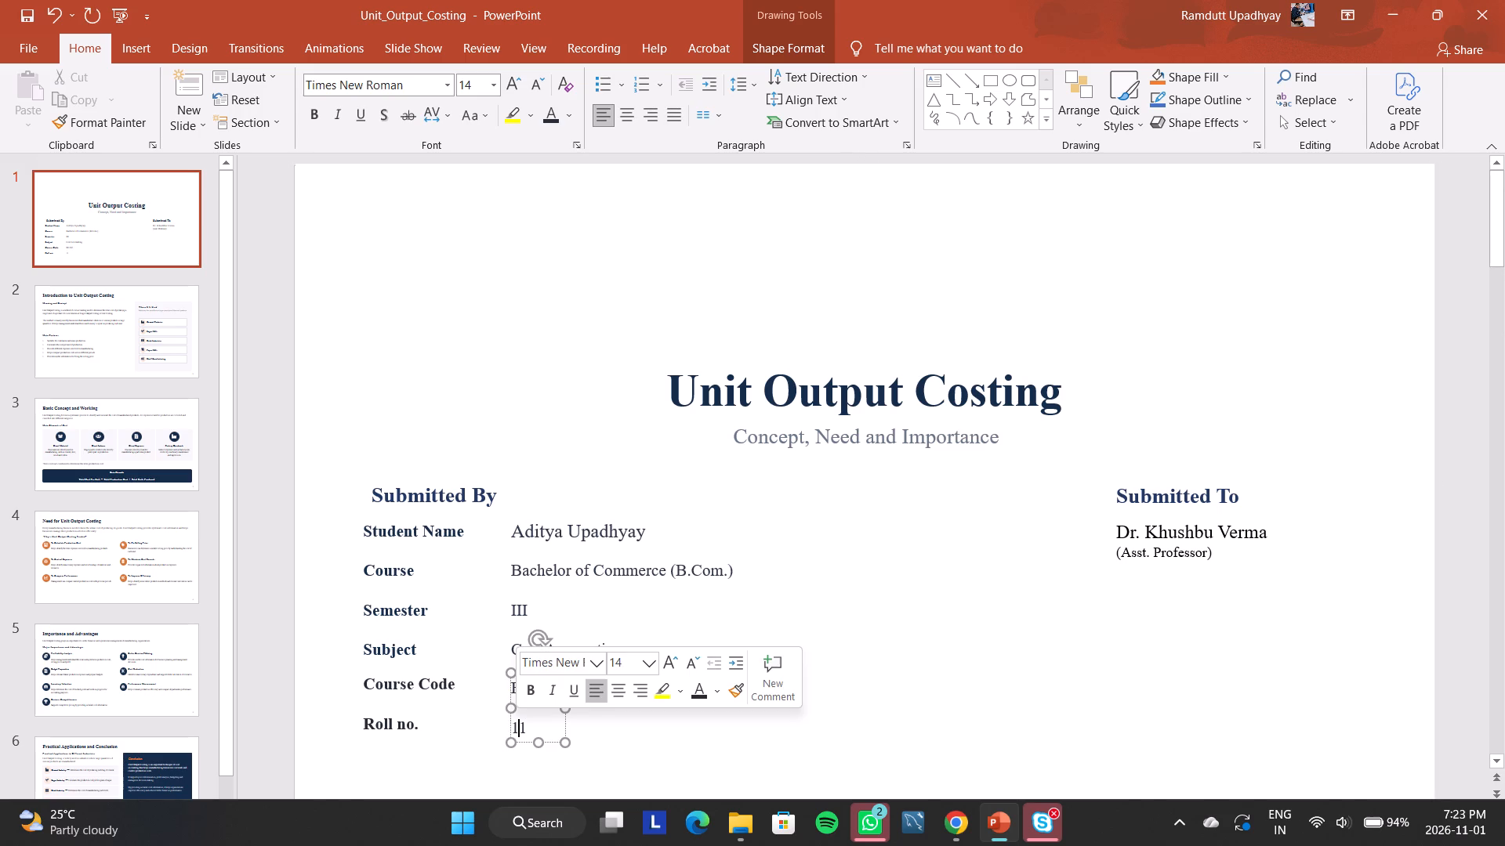
Narrow the "Cost Accounting" text box from its far edge so it ends closer to its text.
click(1186, 537)
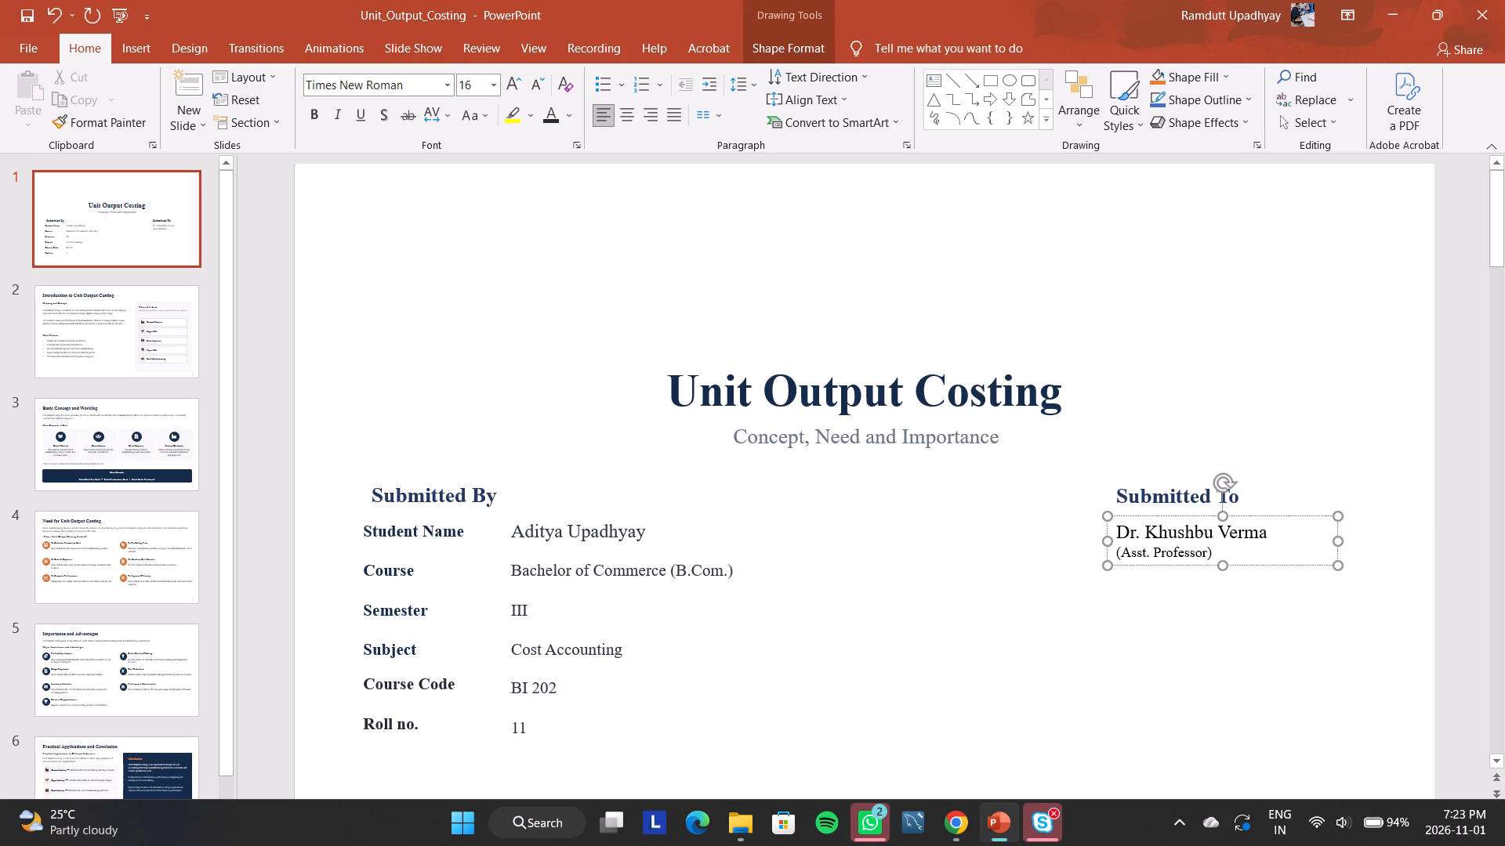
click(585, 646)
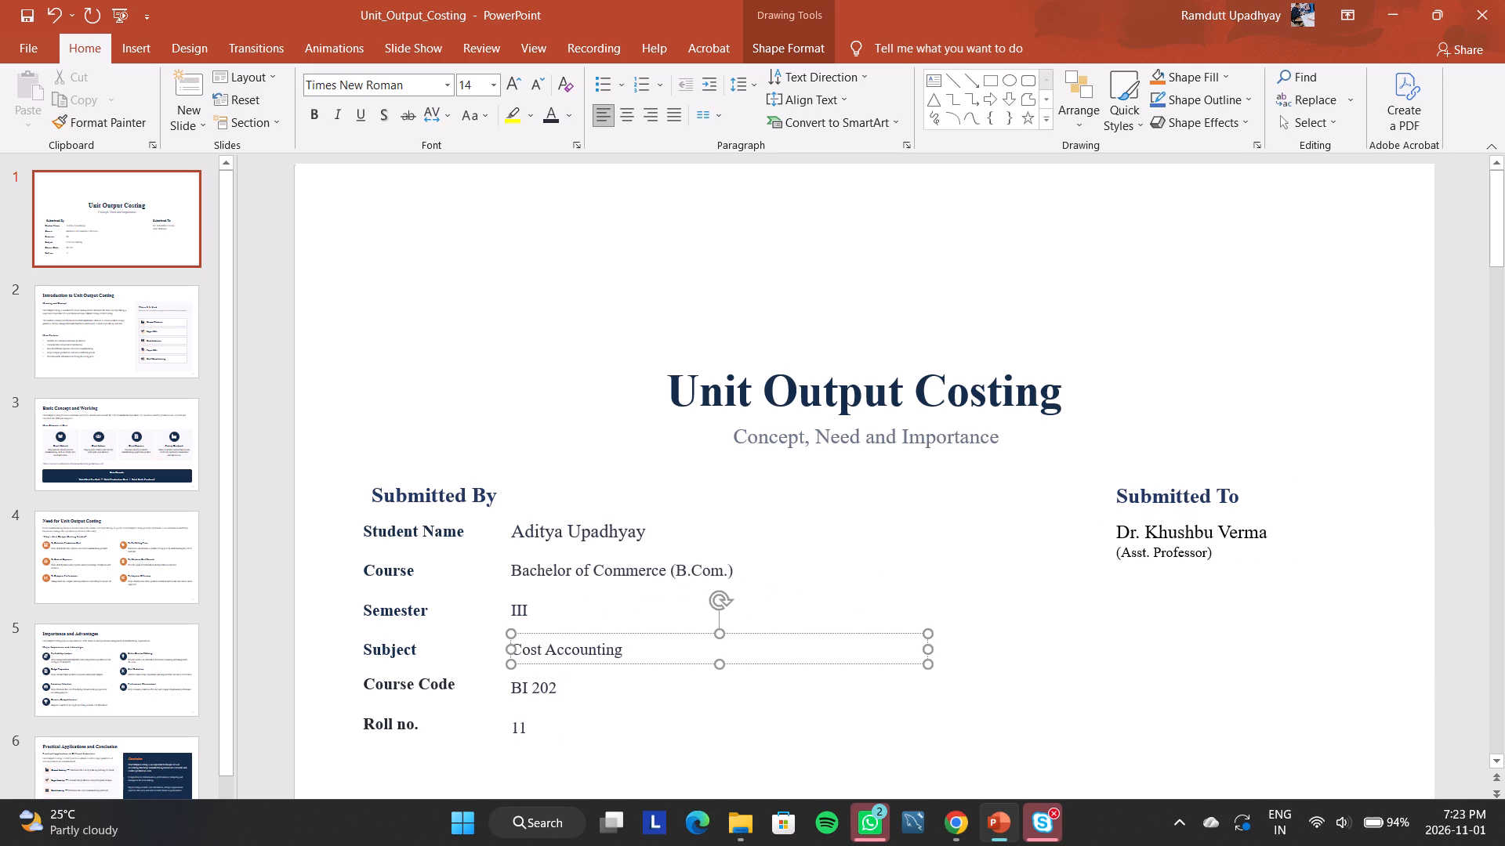
drag(927, 647, 756, 638)
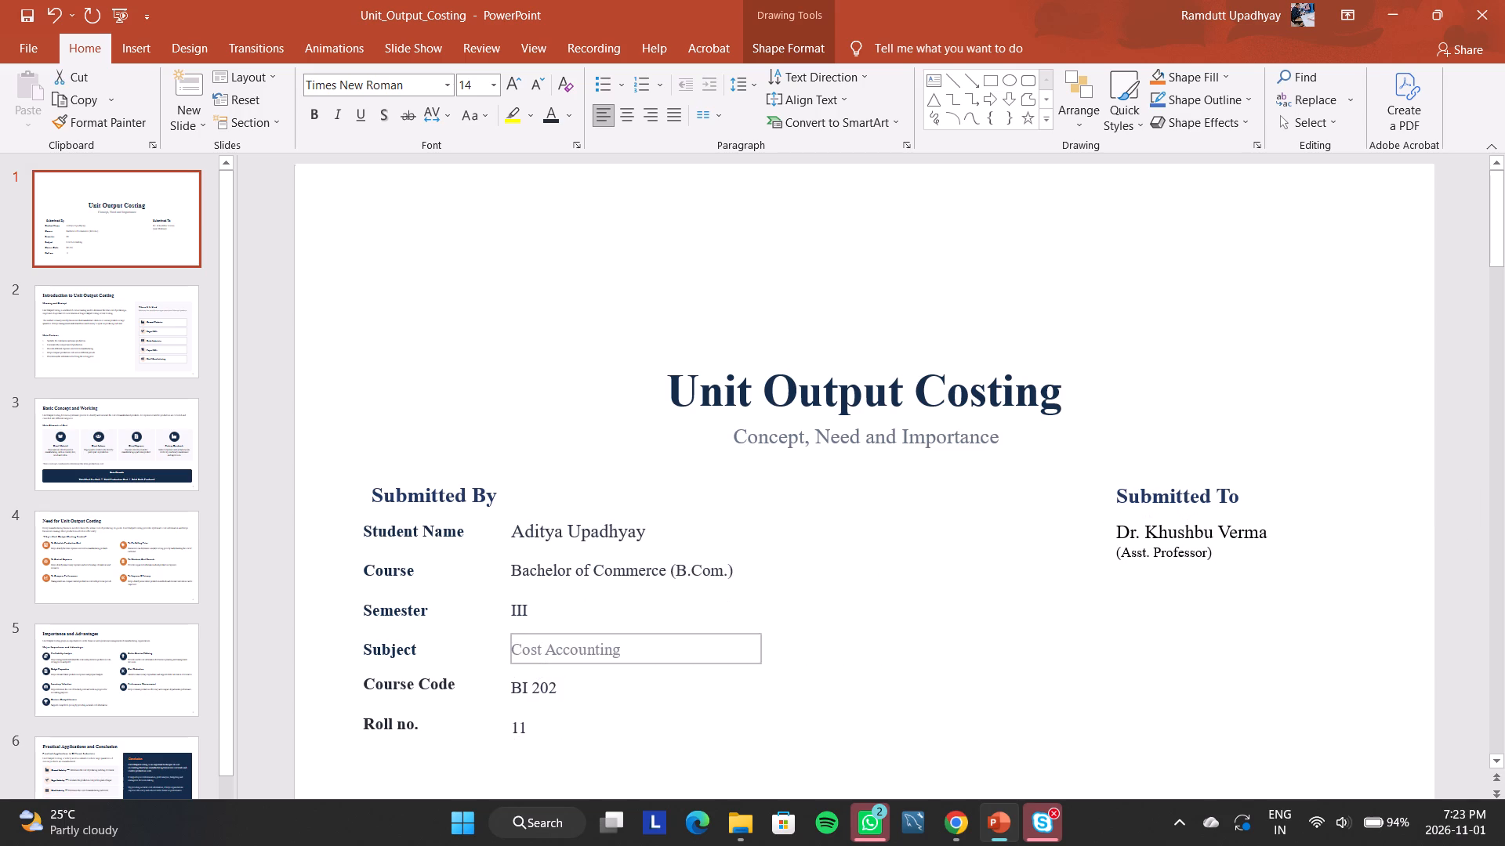
drag(756, 638, 722, 645)
click(991, 641)
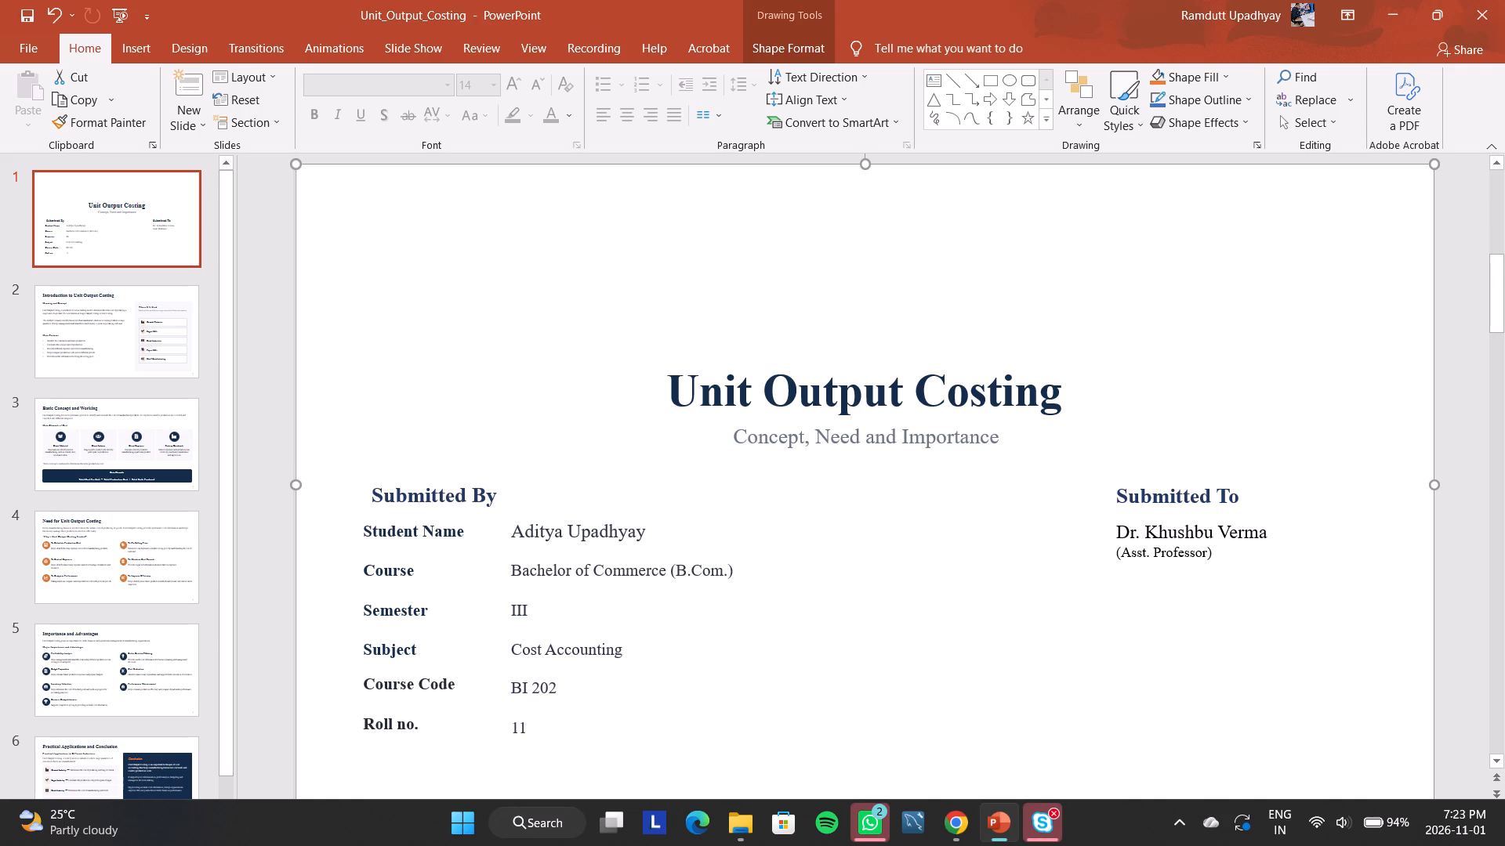
Reduce the height of the "Concept, Need and Importance" subtitle box and move it slightly lower, keeping its horizontal position.
click(807, 433)
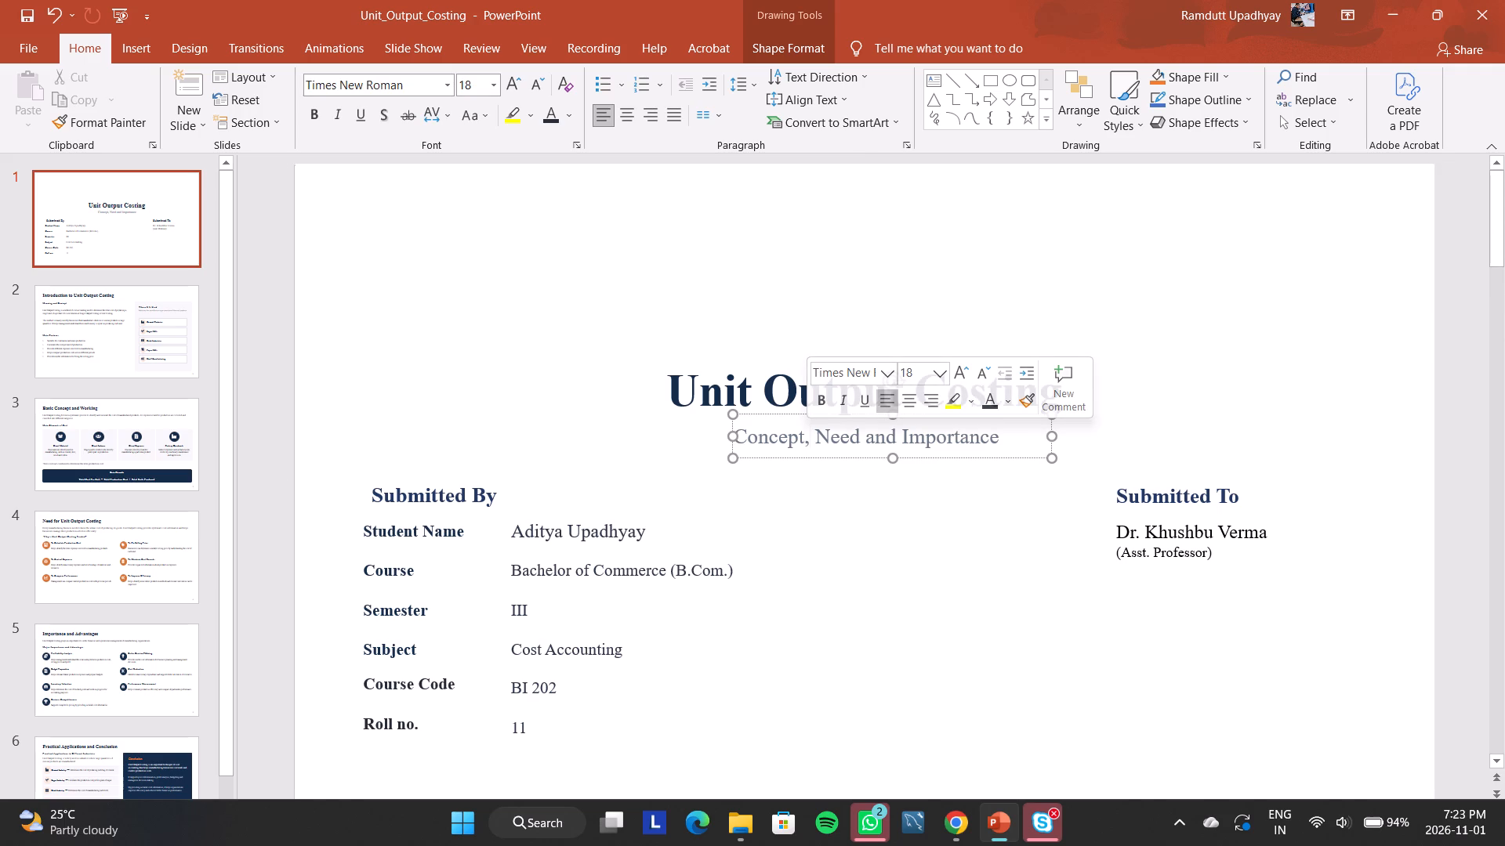
drag(890, 461, 890, 454)
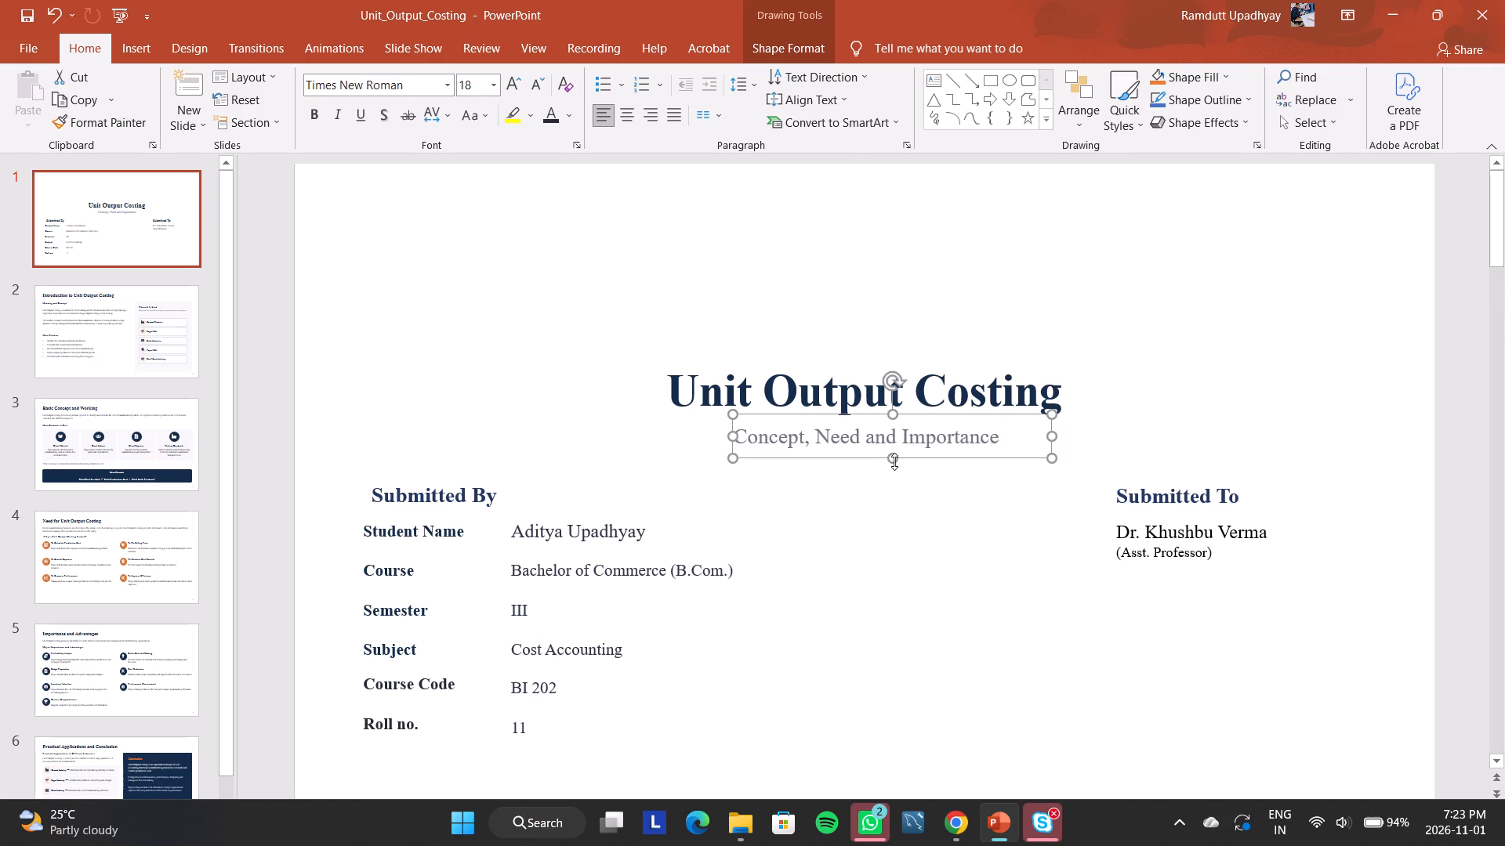
drag(894, 461, 890, 446)
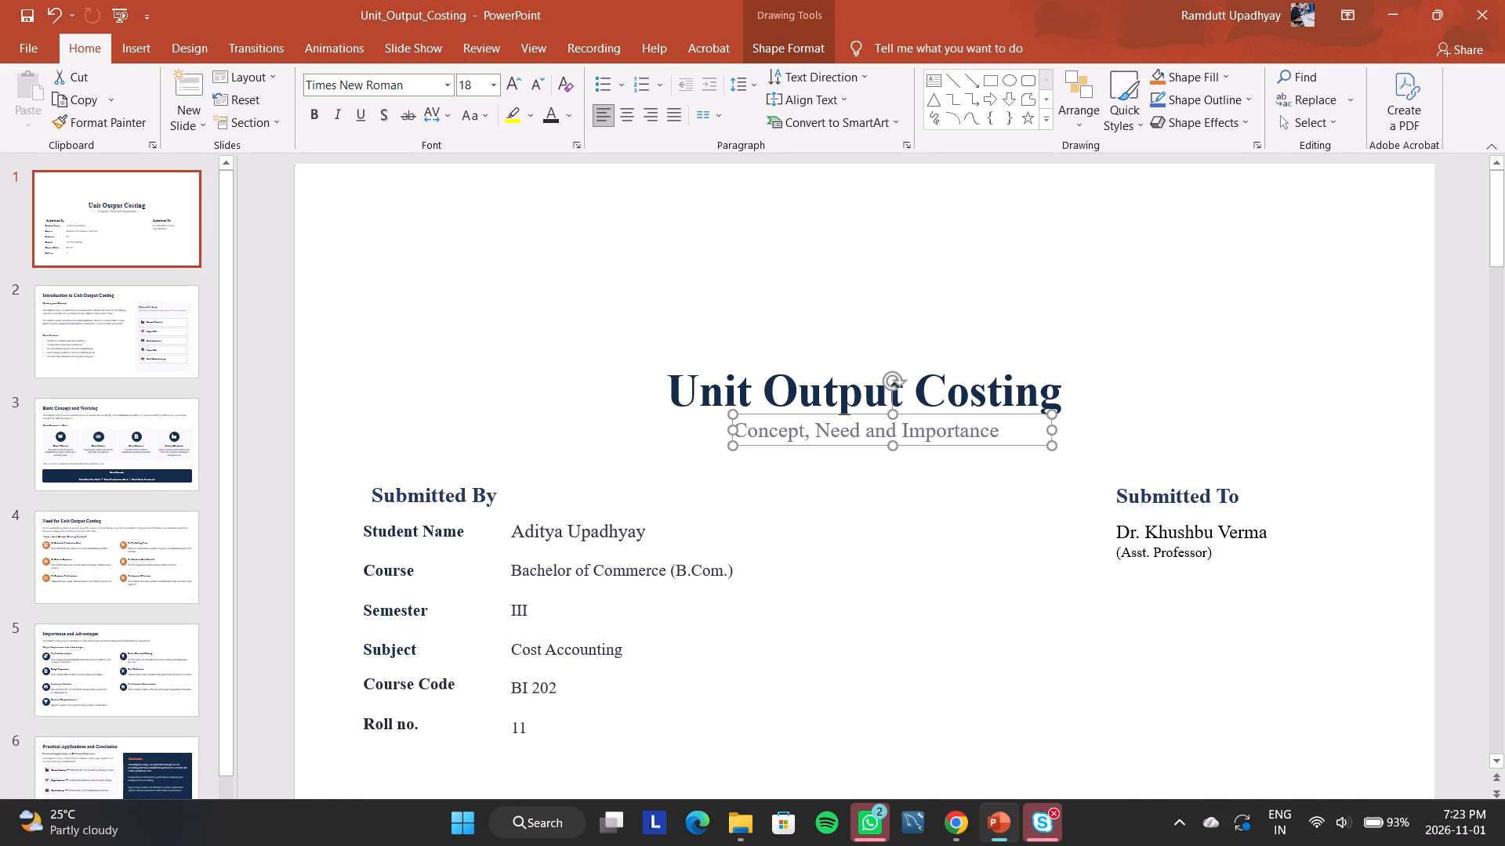
drag(825, 414, 825, 434)
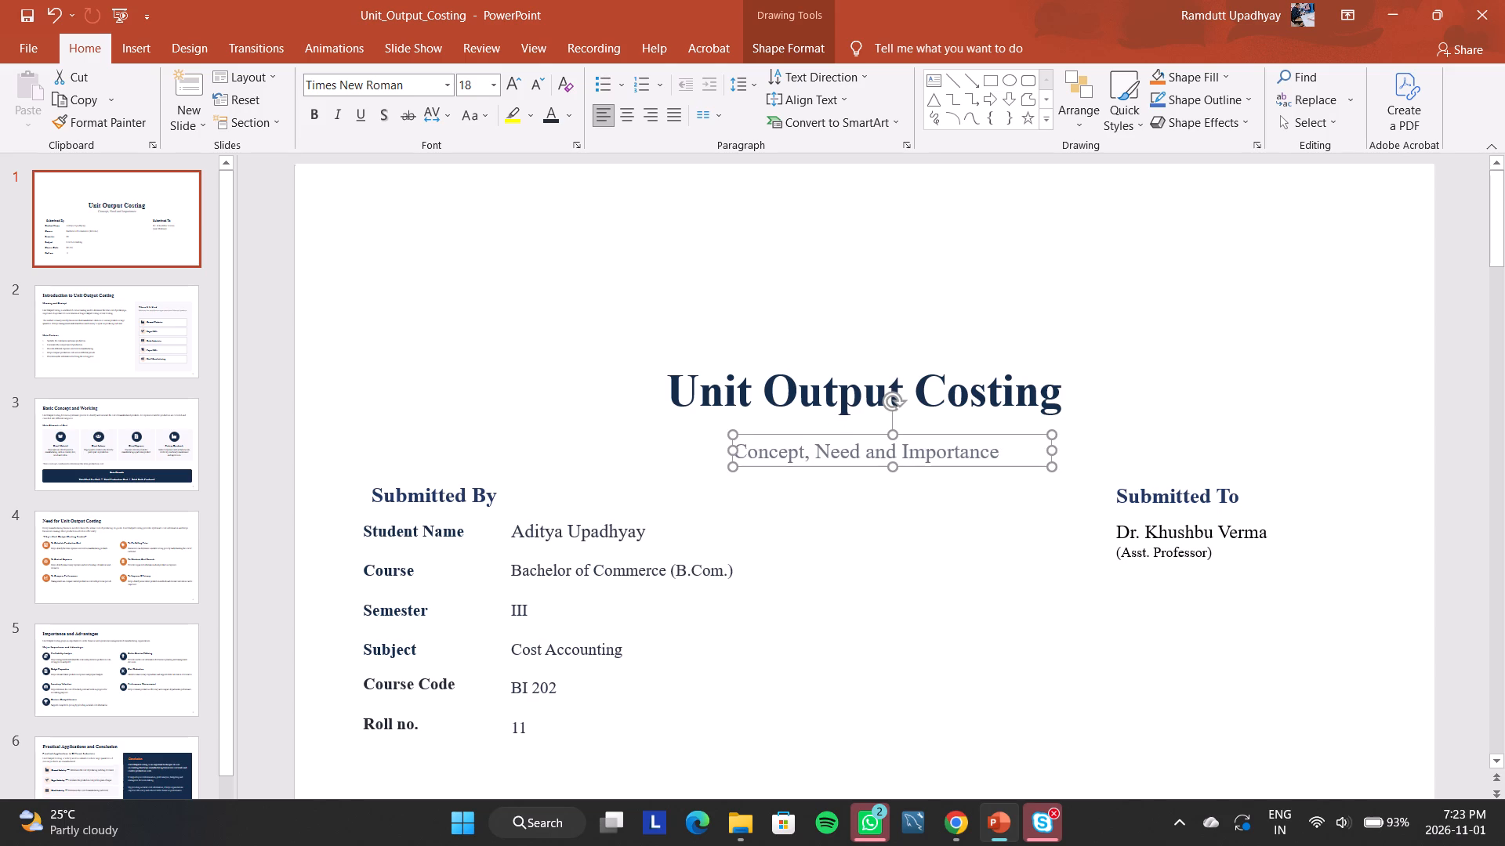
Shorten the "Unit Output Costing" heading's text box and move it down to just above the subtitle, centred on the slide.
click(819, 392)
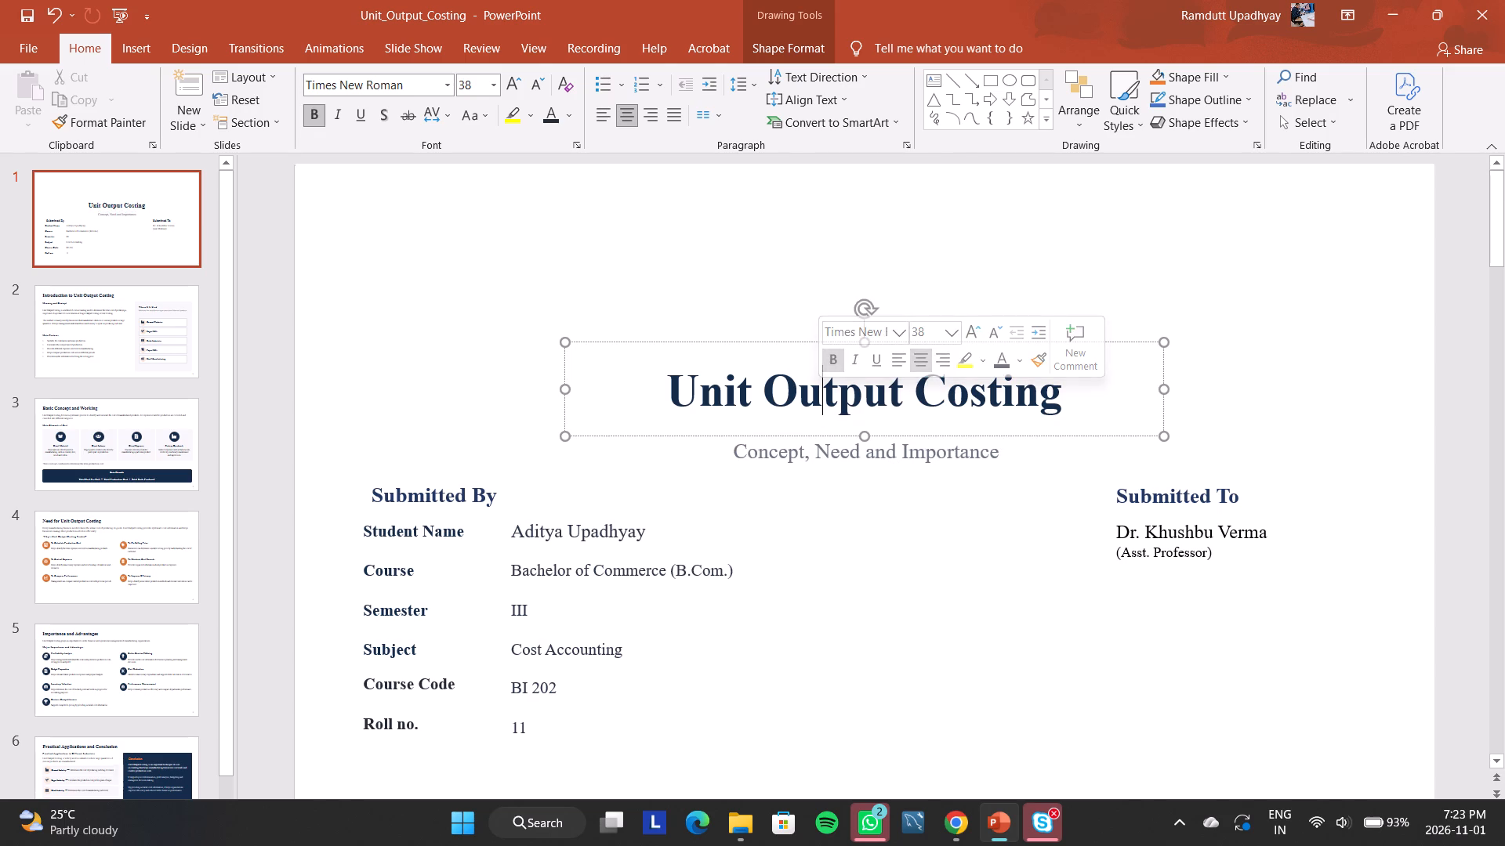
click(780, 351)
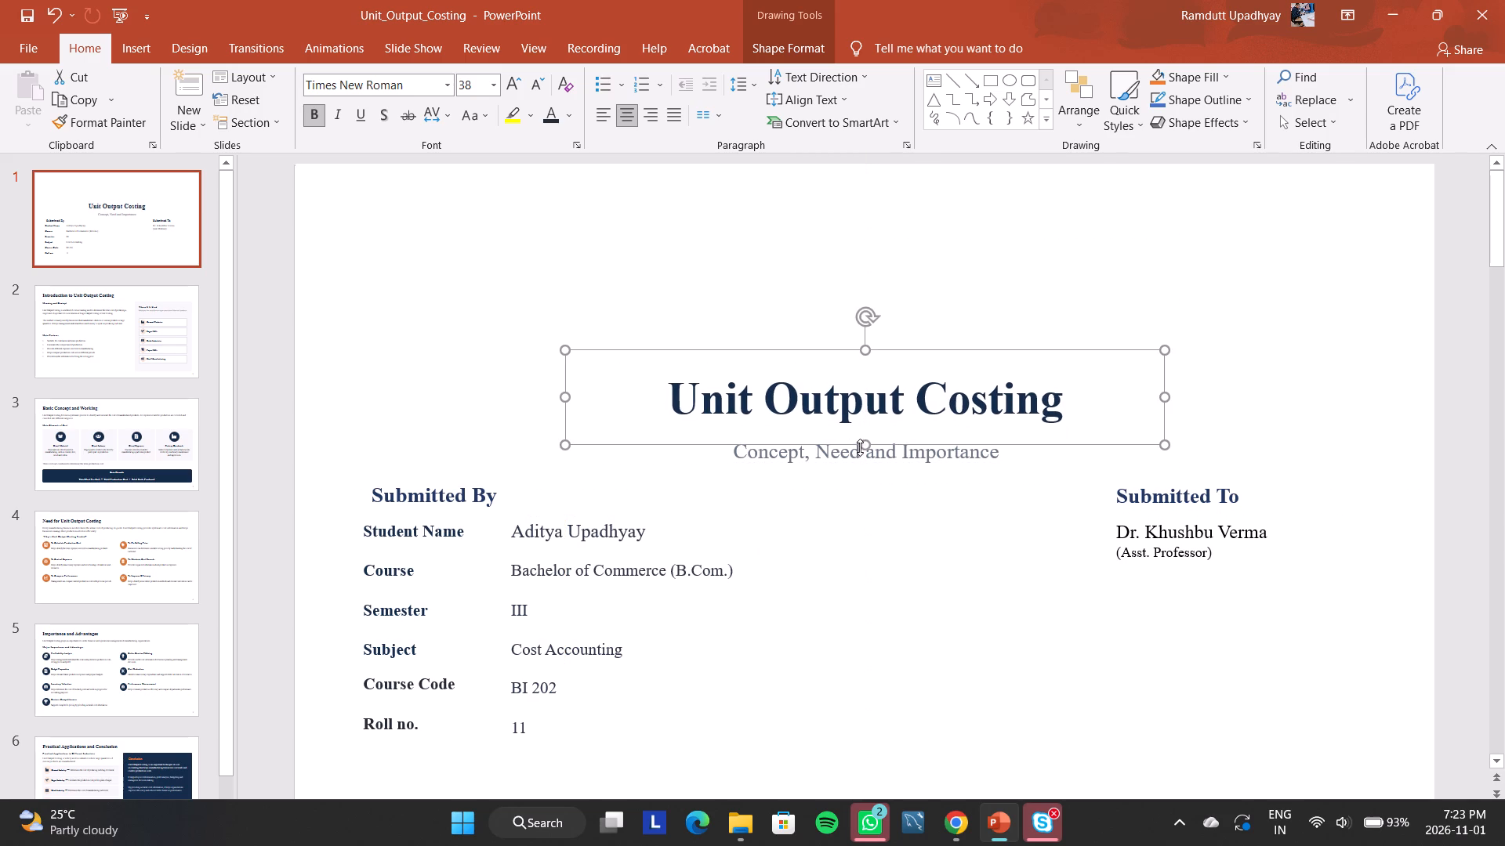
drag(865, 444, 863, 431)
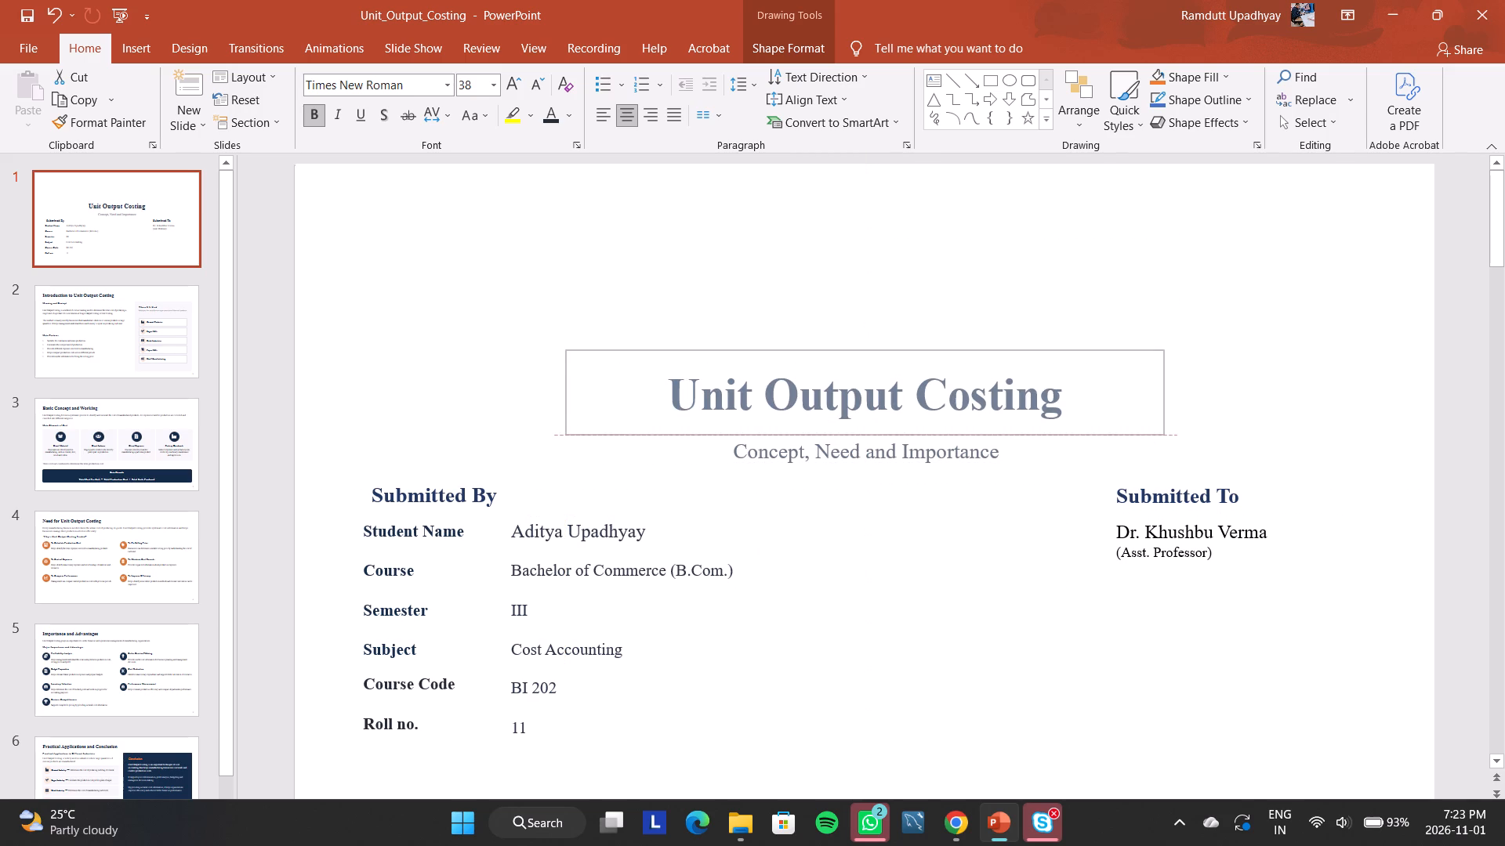
drag(863, 431, 863, 418)
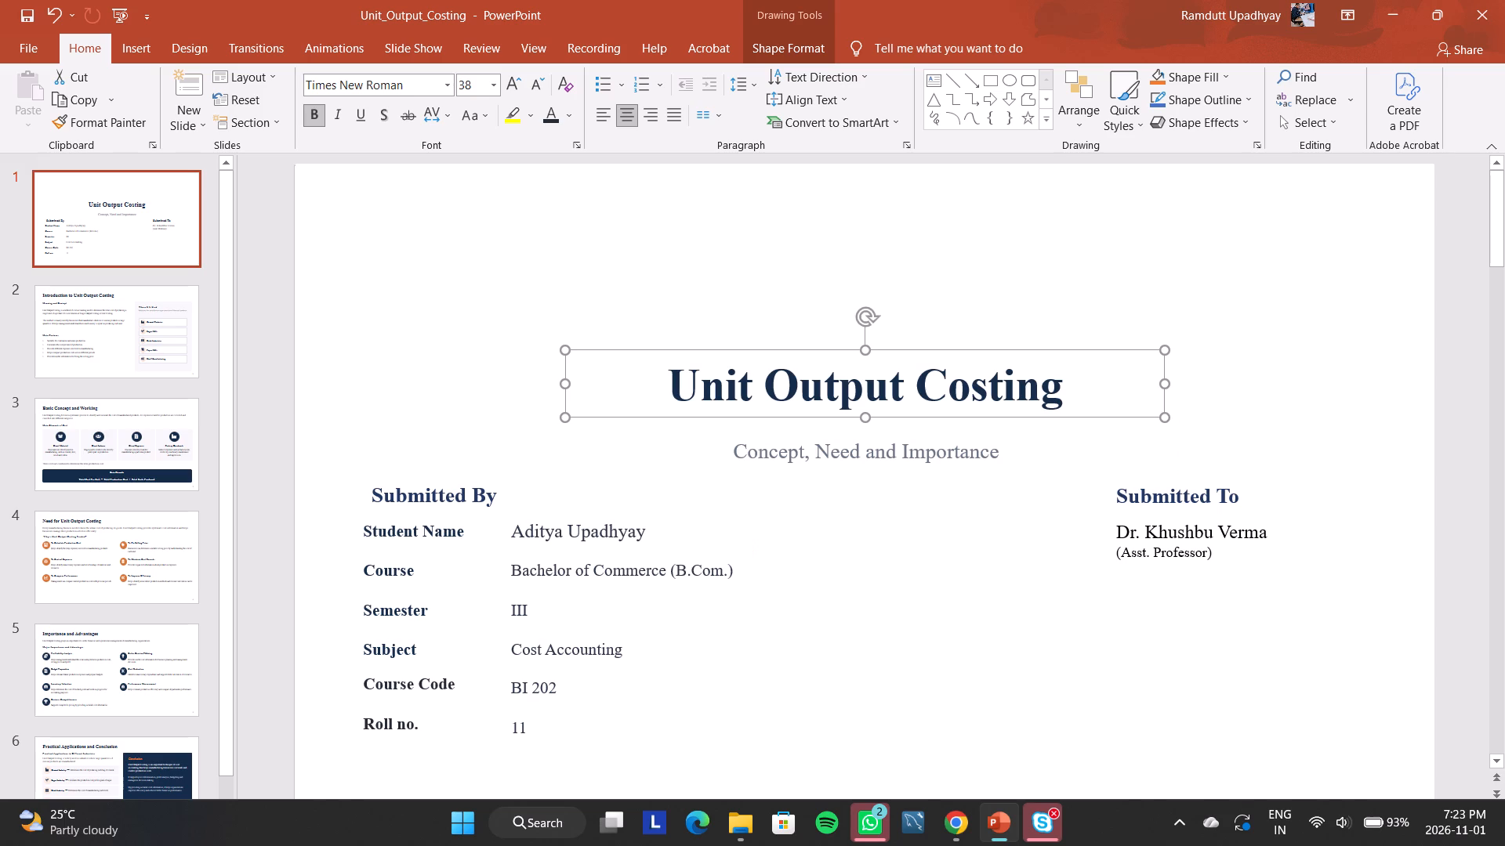
click(838, 356)
click(781, 362)
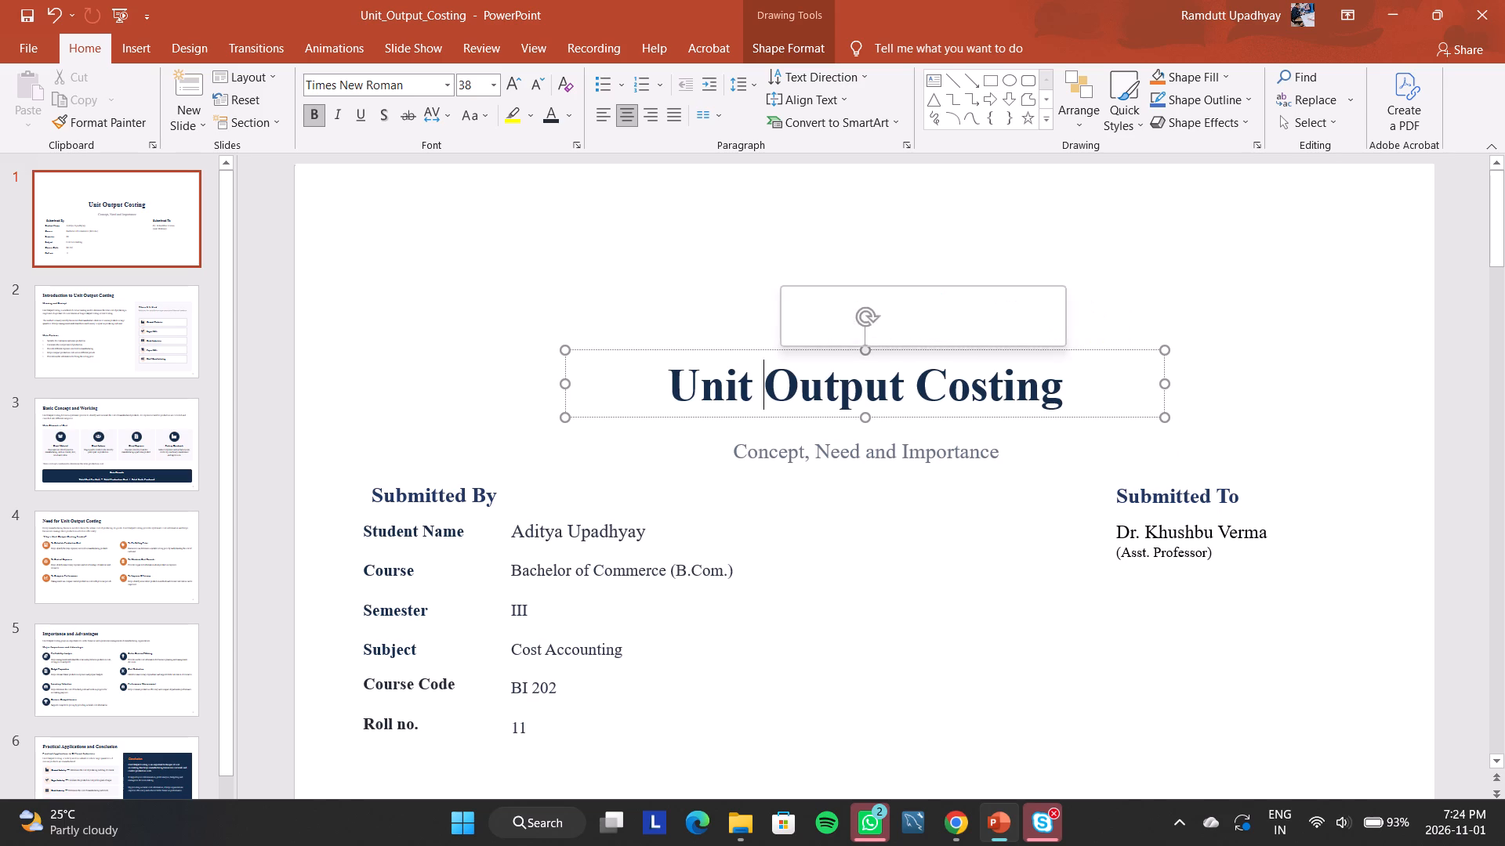
drag(841, 349, 840, 358)
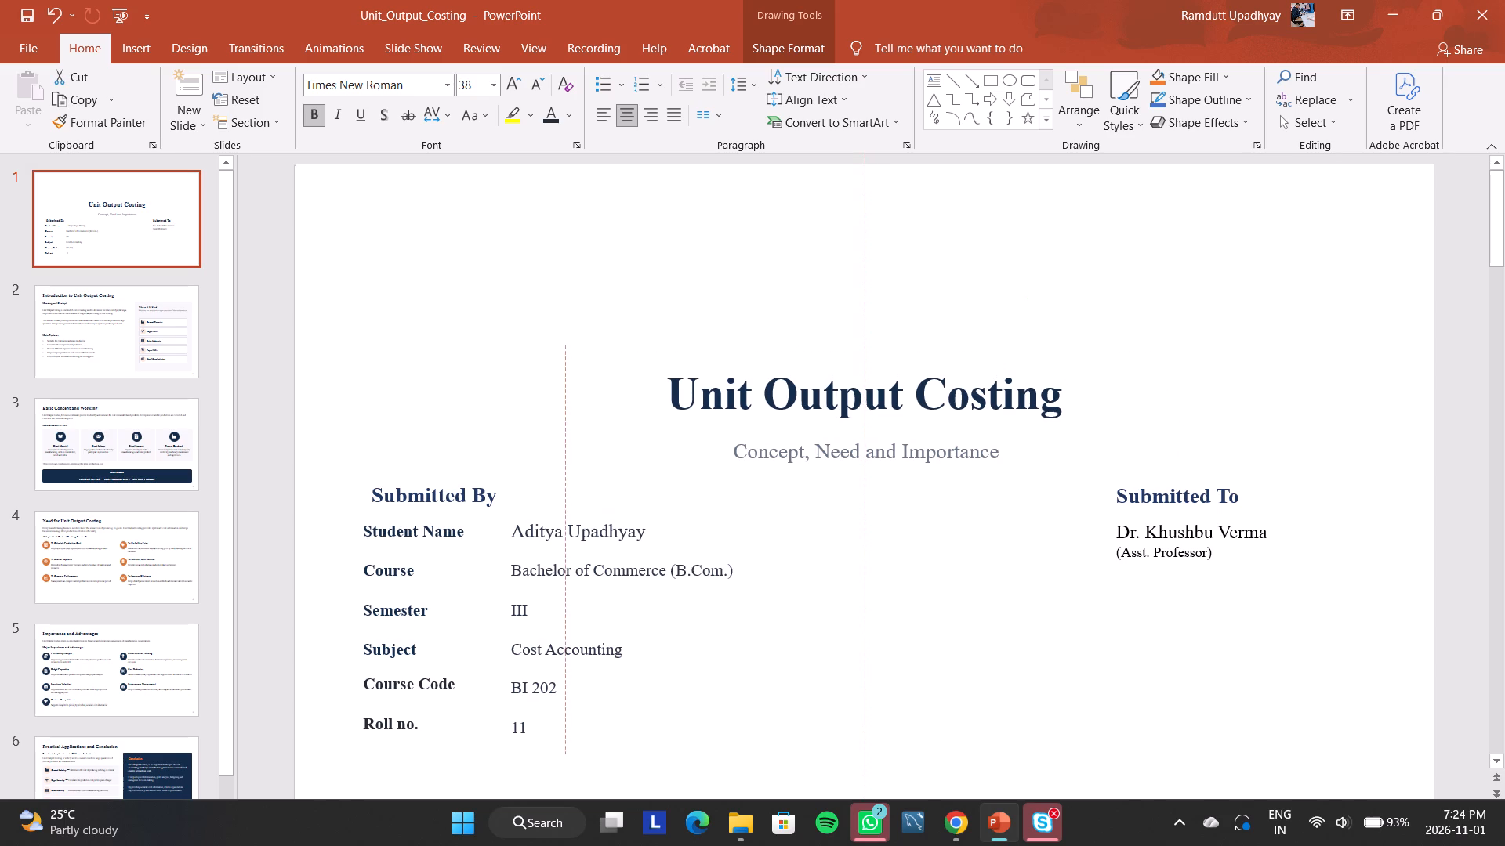
drag(840, 358, 844, 363)
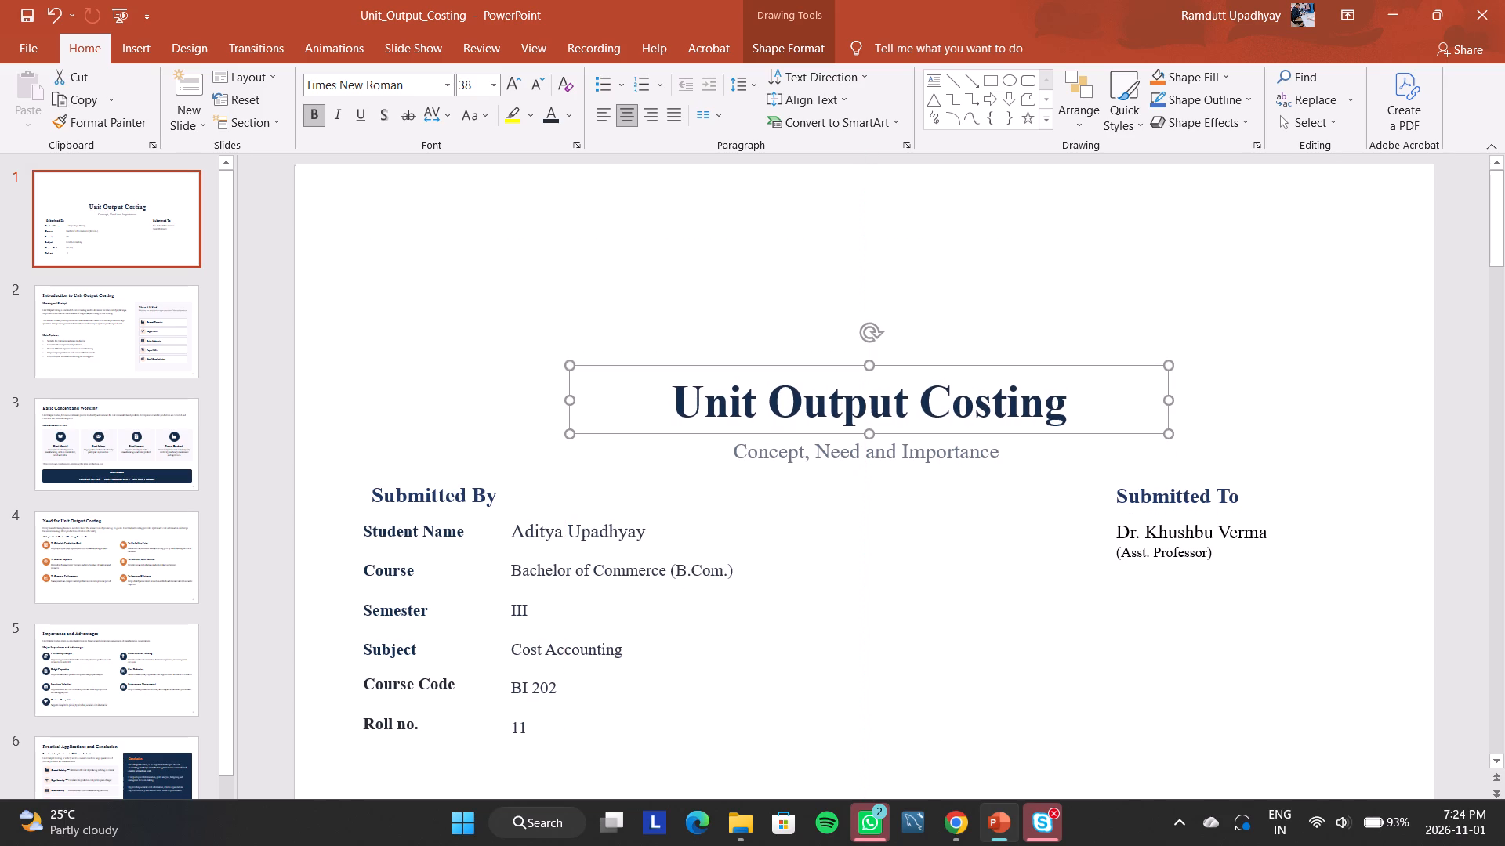
click(844, 363)
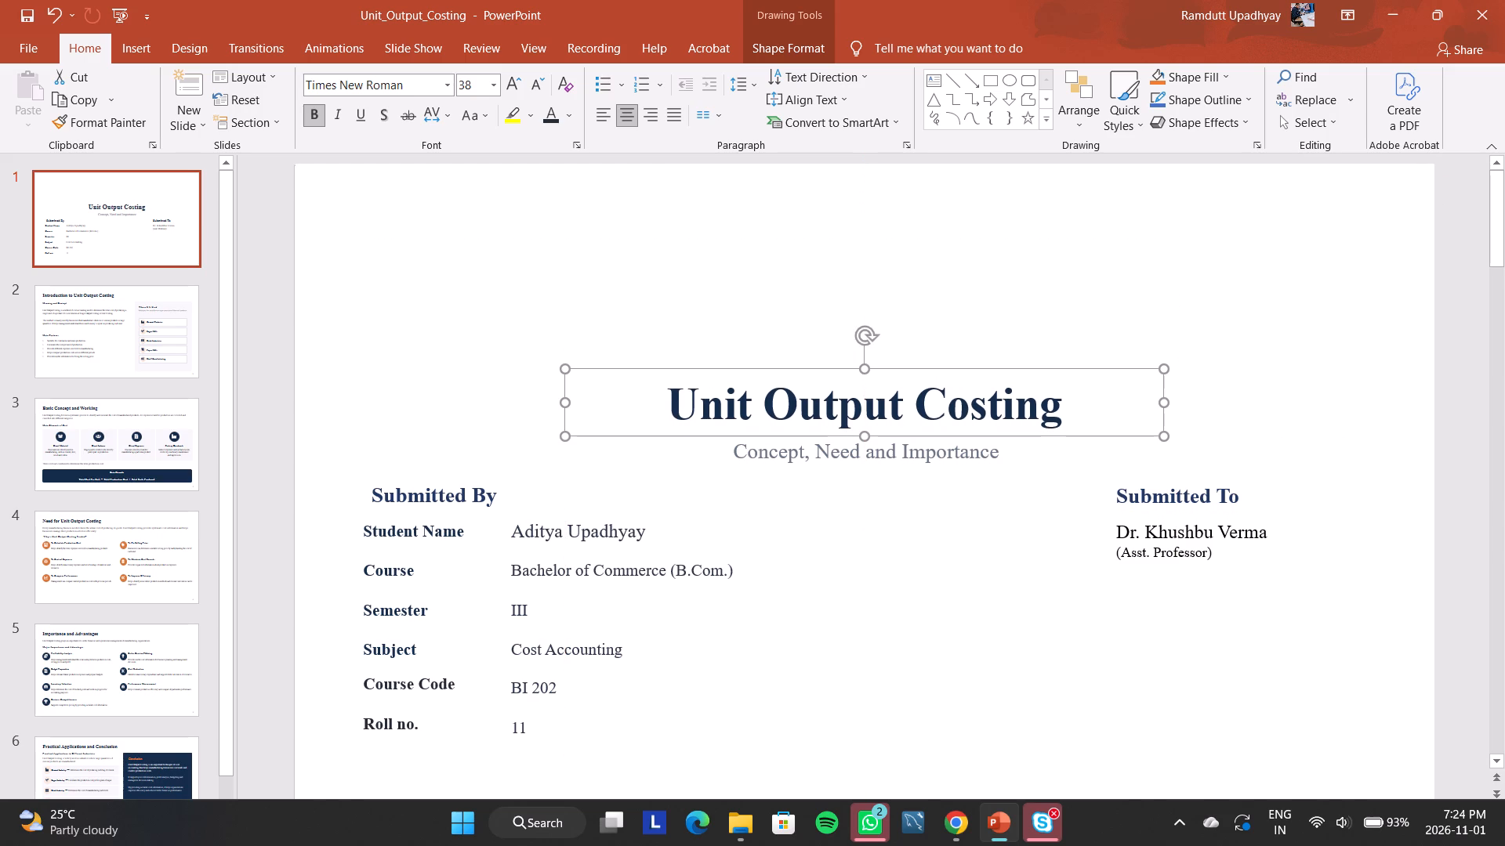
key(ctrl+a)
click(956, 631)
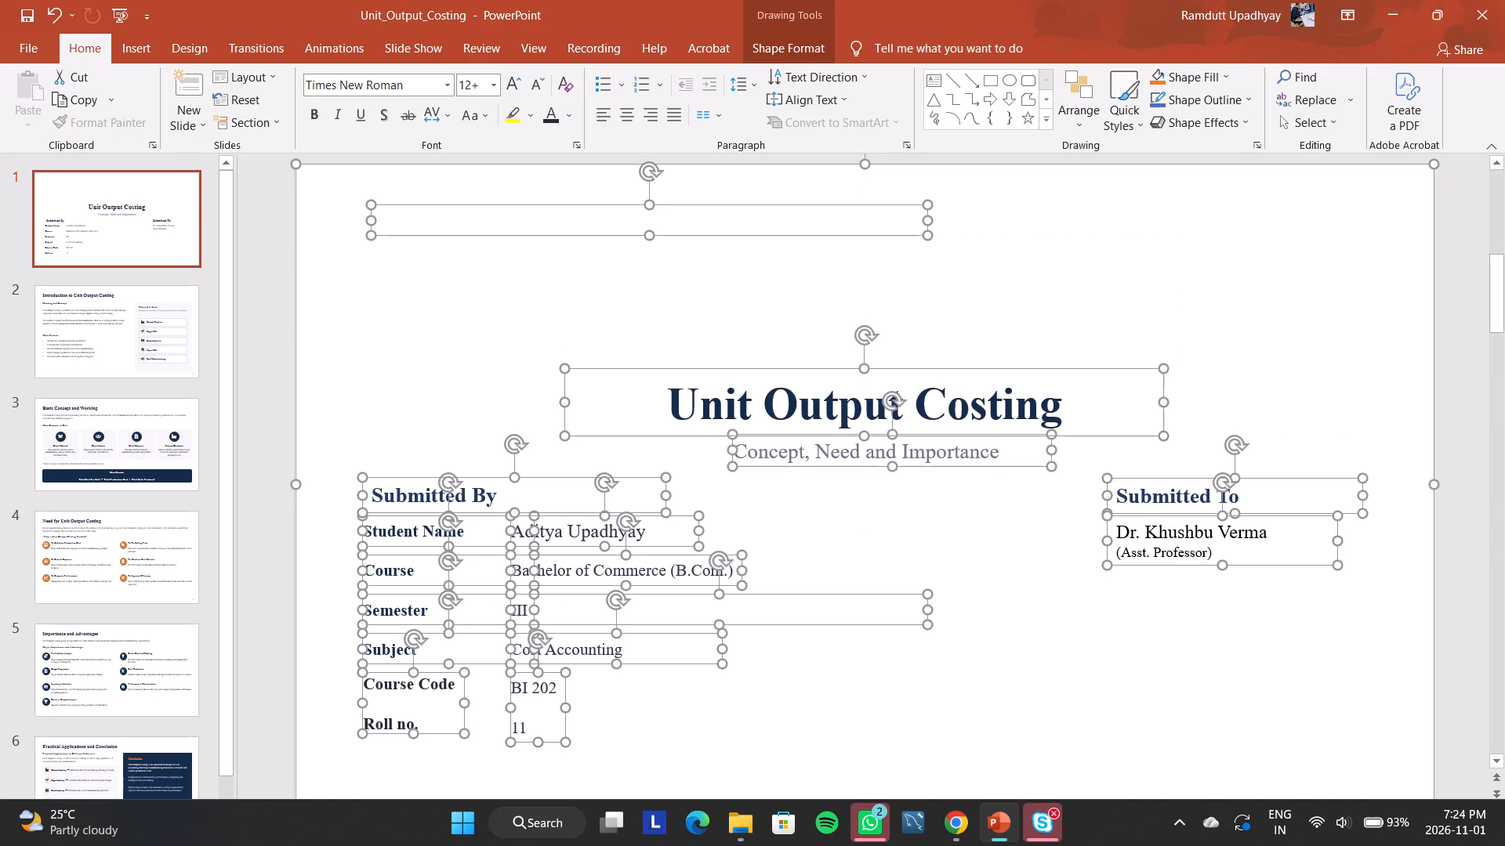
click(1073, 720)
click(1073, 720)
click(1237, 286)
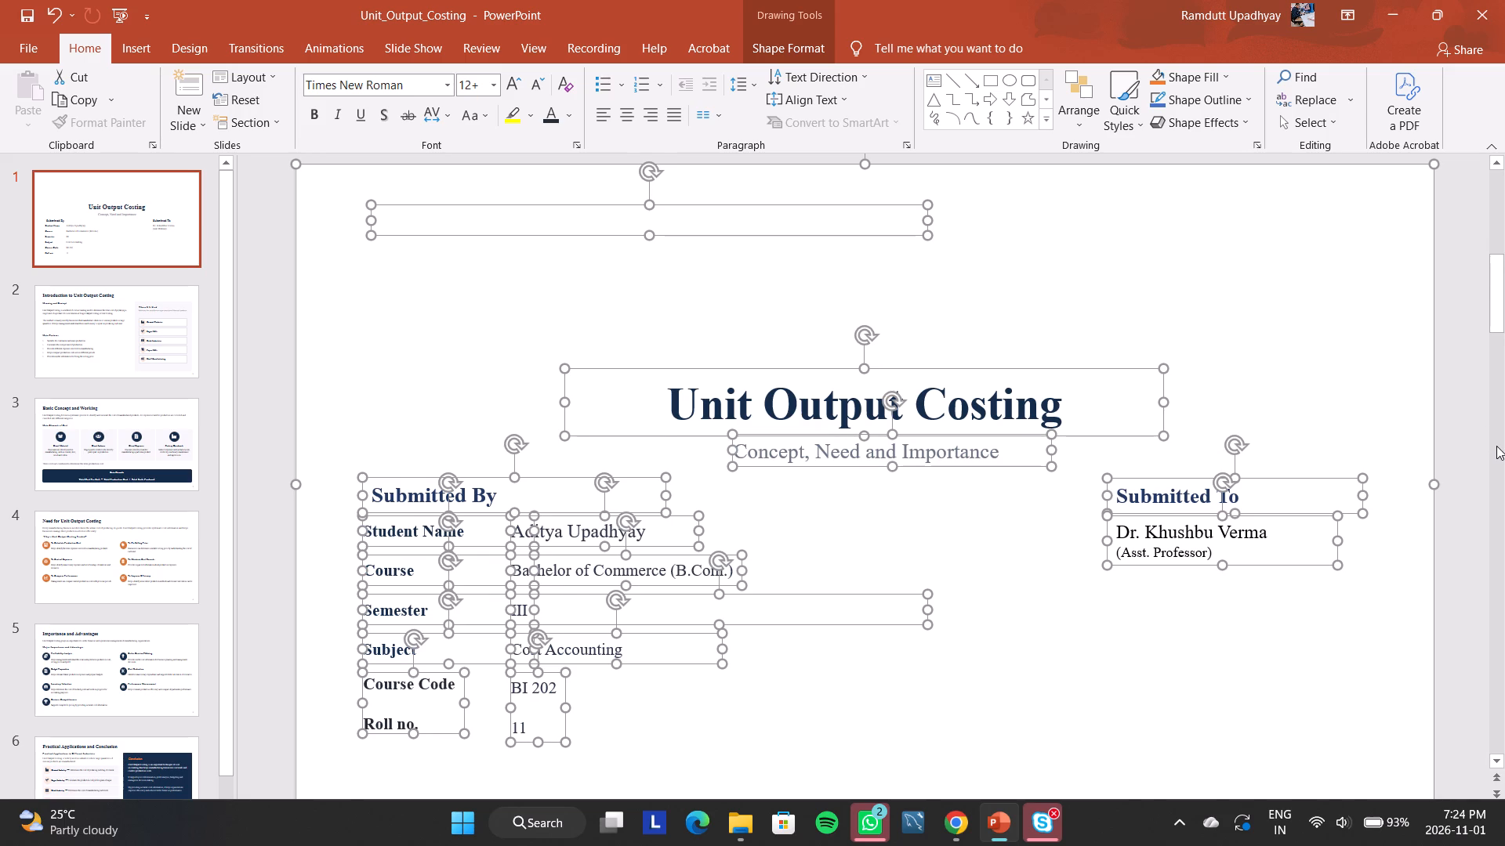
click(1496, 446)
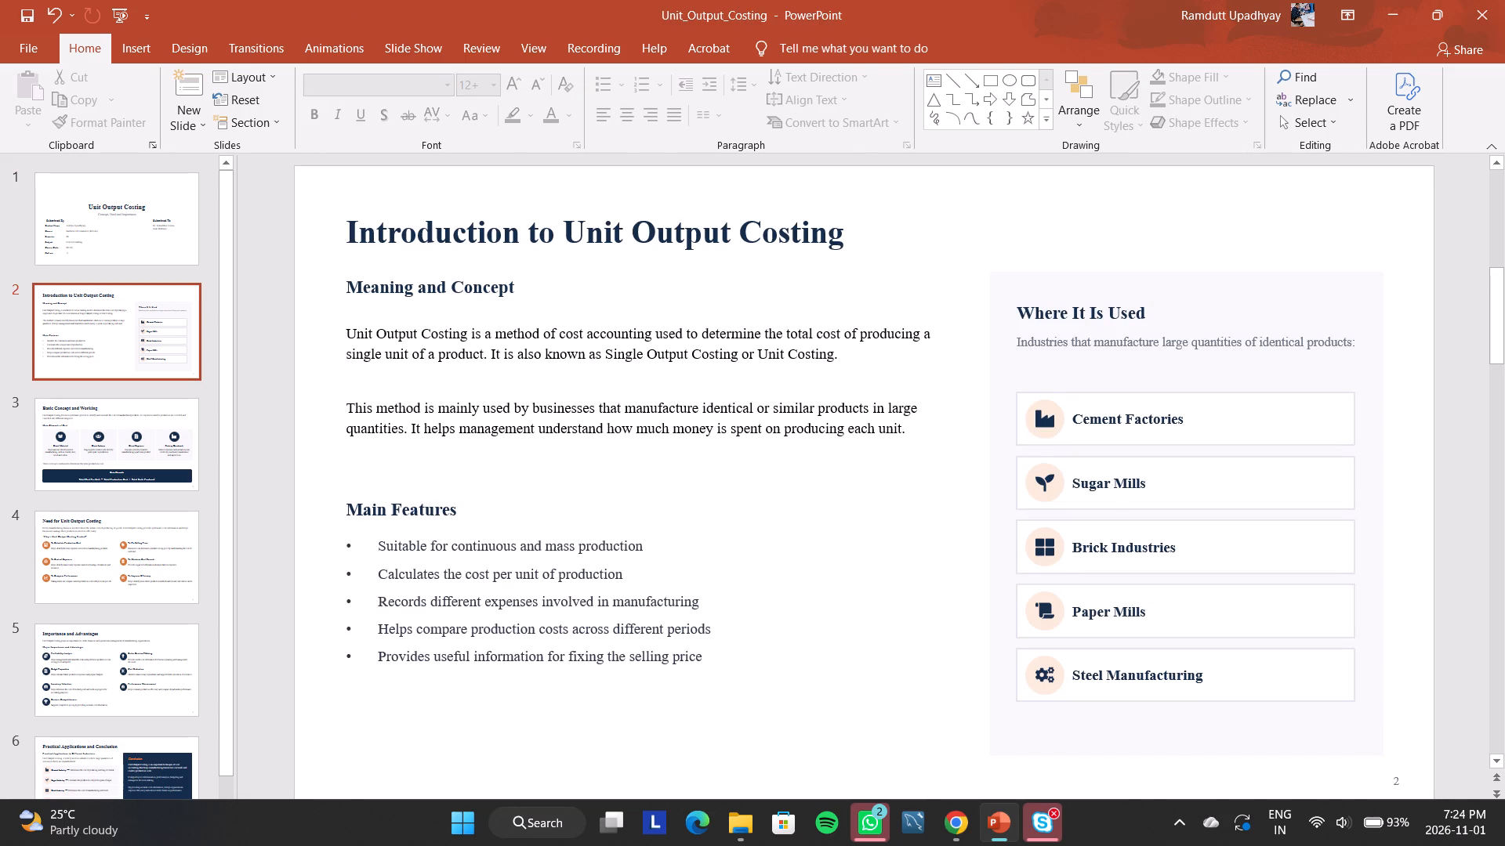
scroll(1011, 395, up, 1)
Reduce the font size of the whole "Unit Output Costing" heading to 32.
click(767, 397)
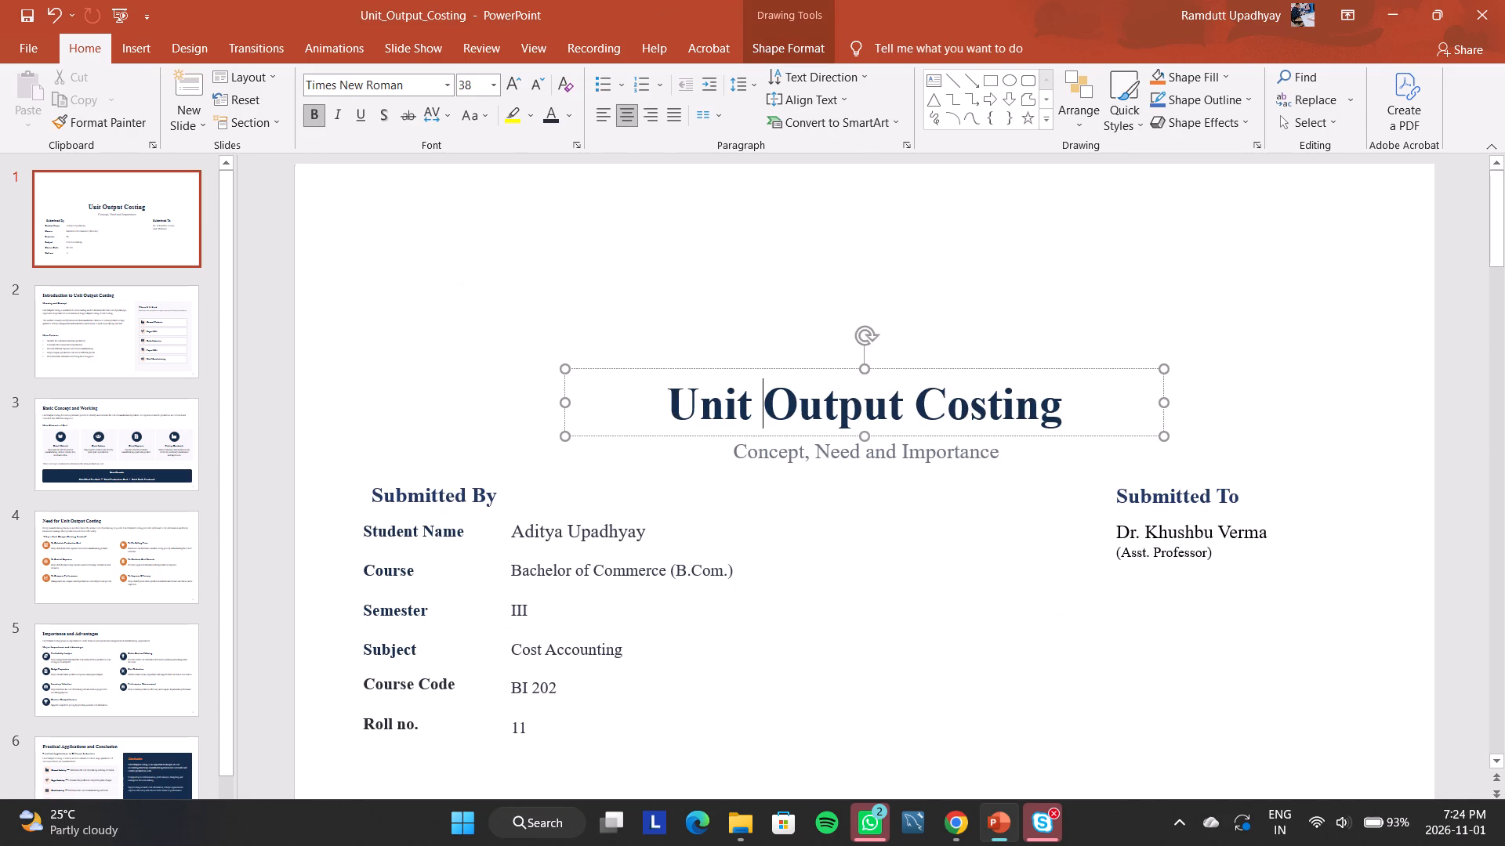
key(ctrl+a)
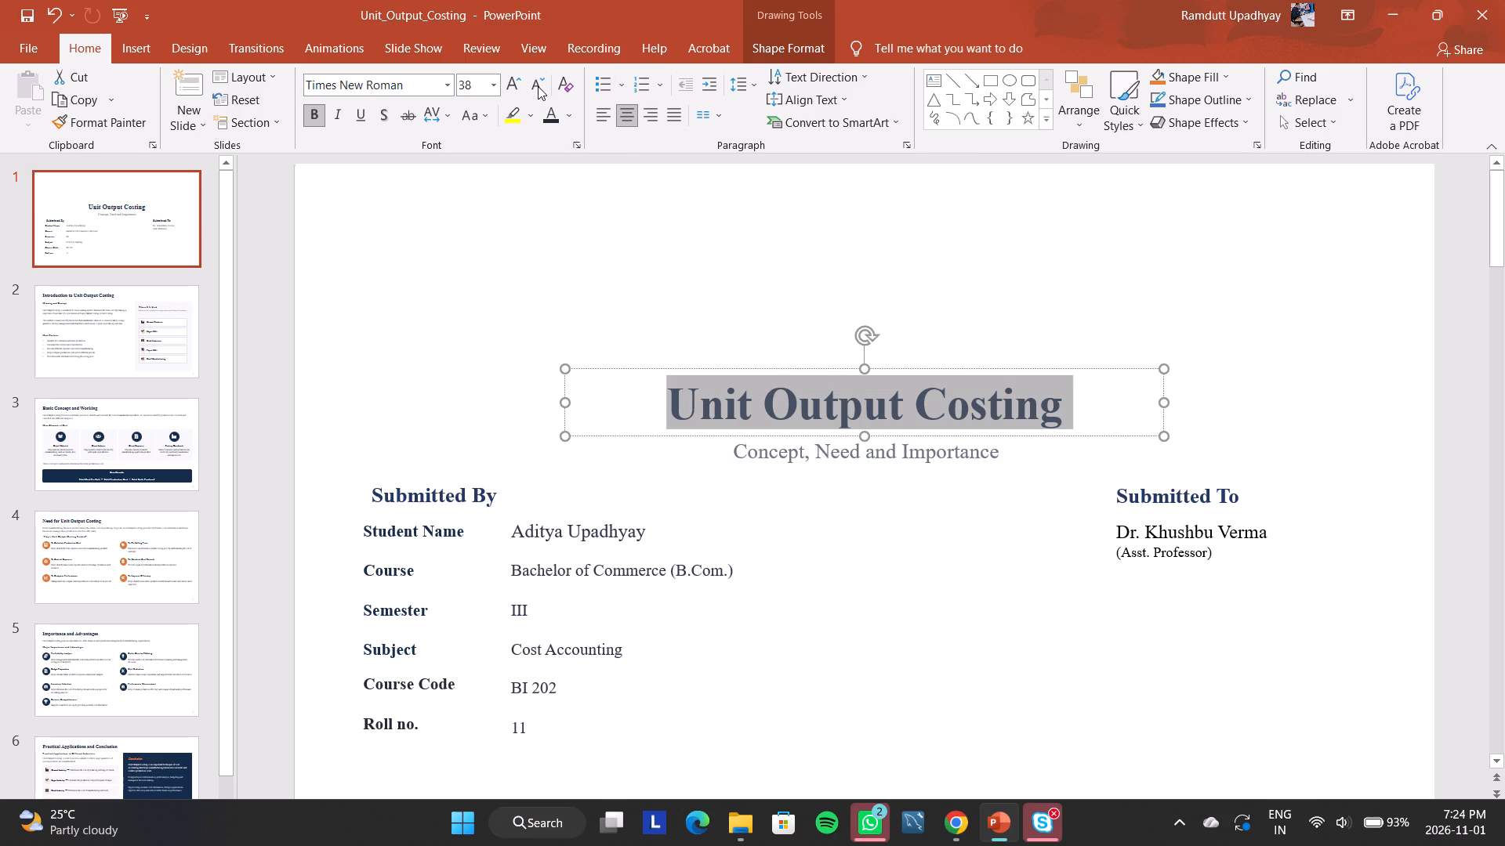
click(538, 86)
click(538, 86)
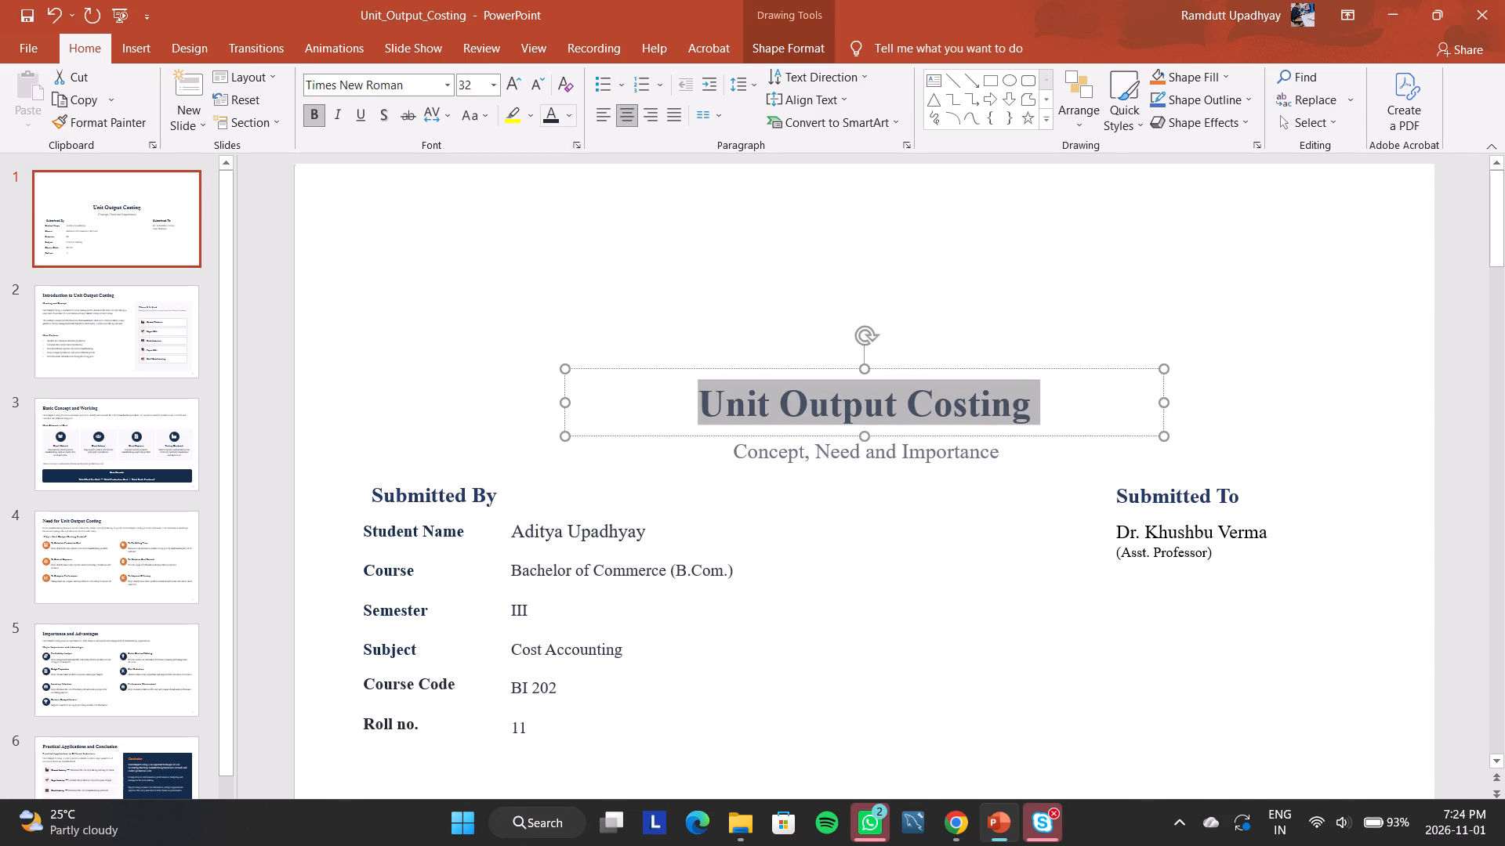
click(645, 405)
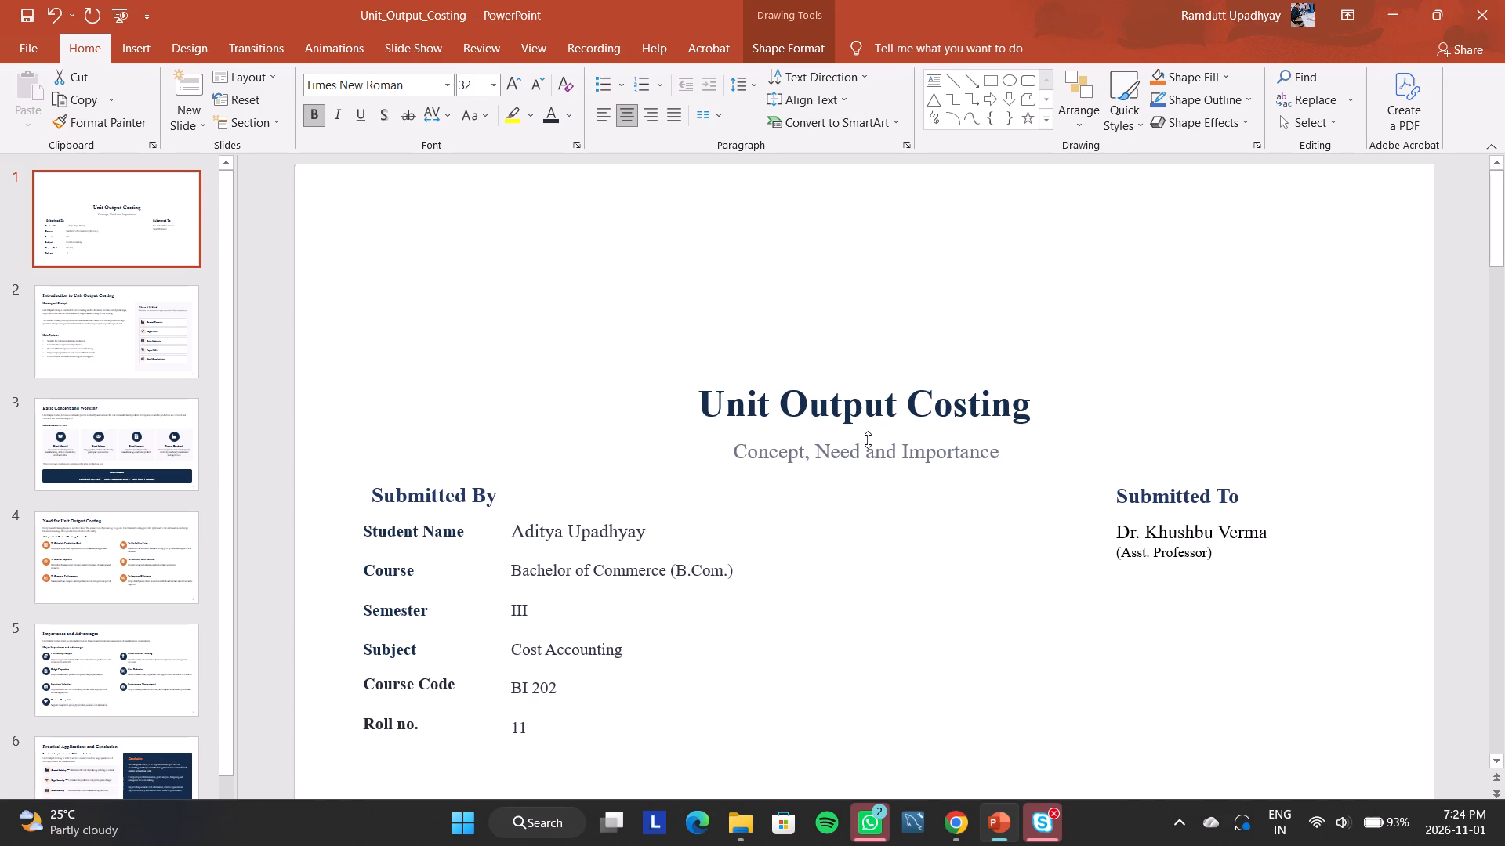
Insert "Topic: " at the start of the heading so it reads "Topic: Unit Output Costing".
click(708, 412)
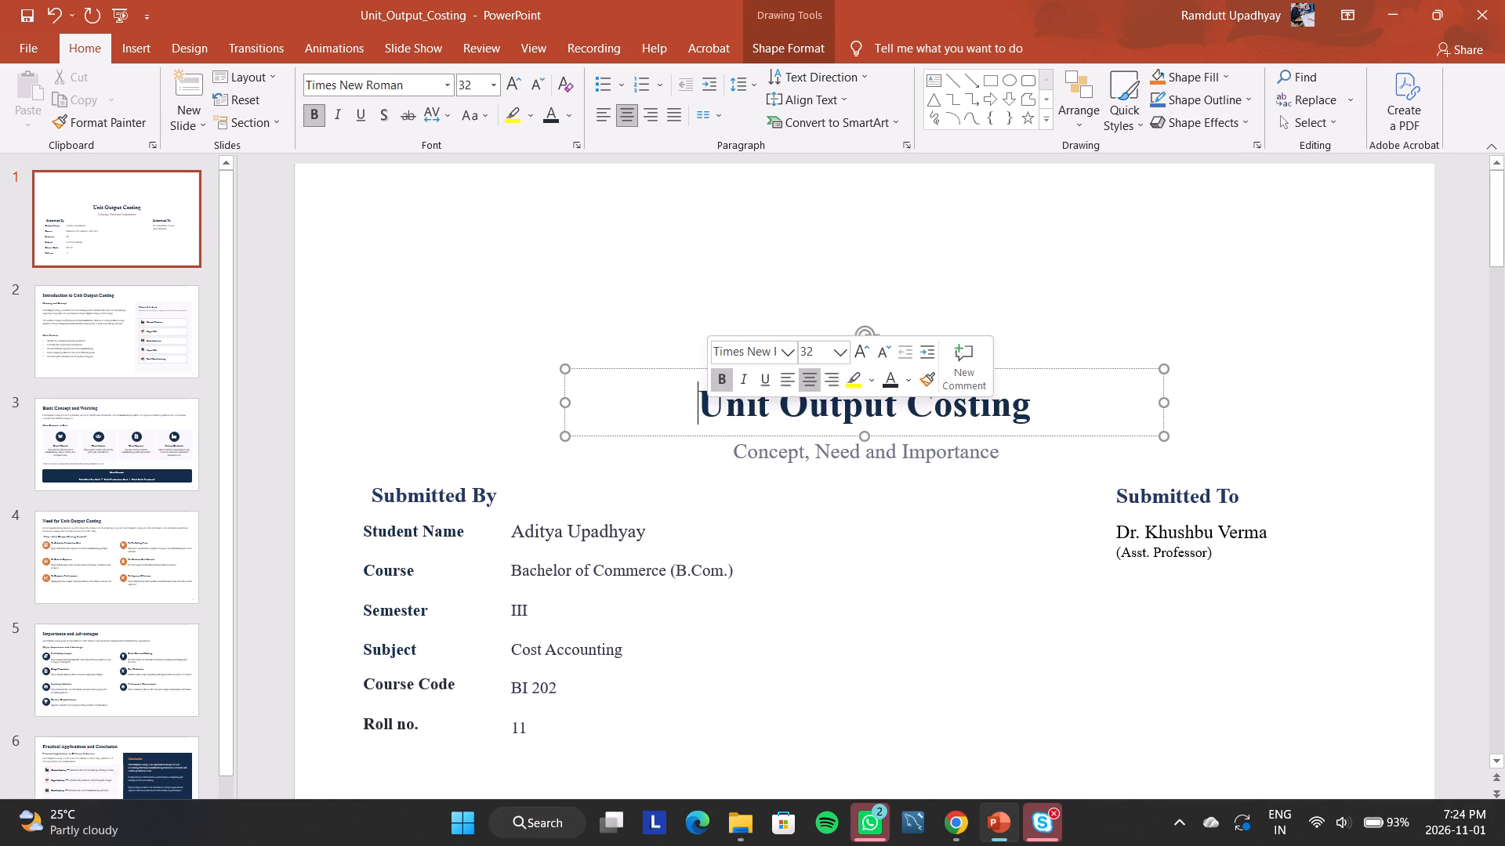
key(shift+t)
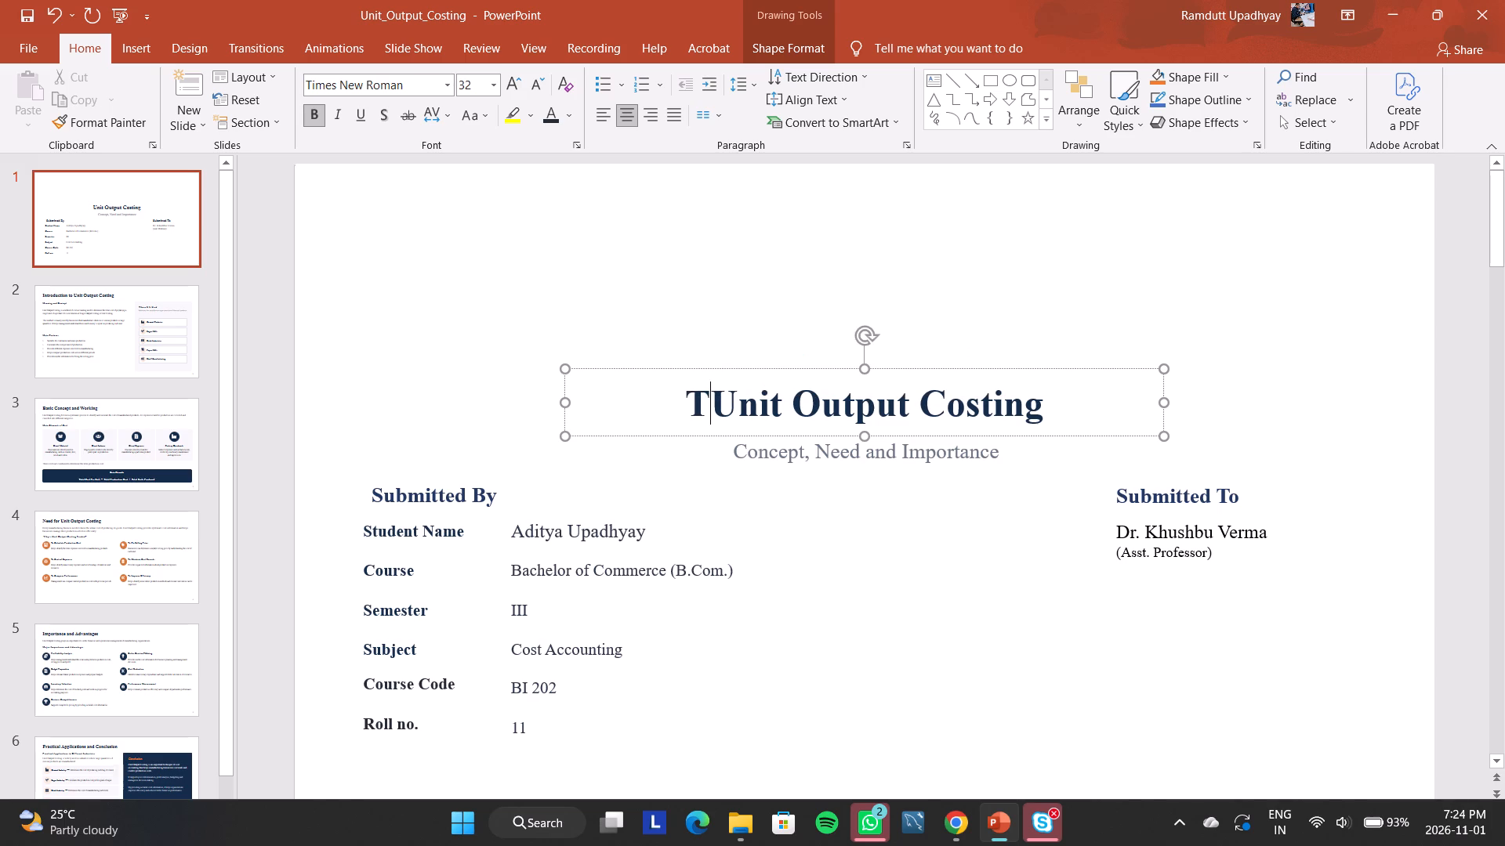
text(opi)
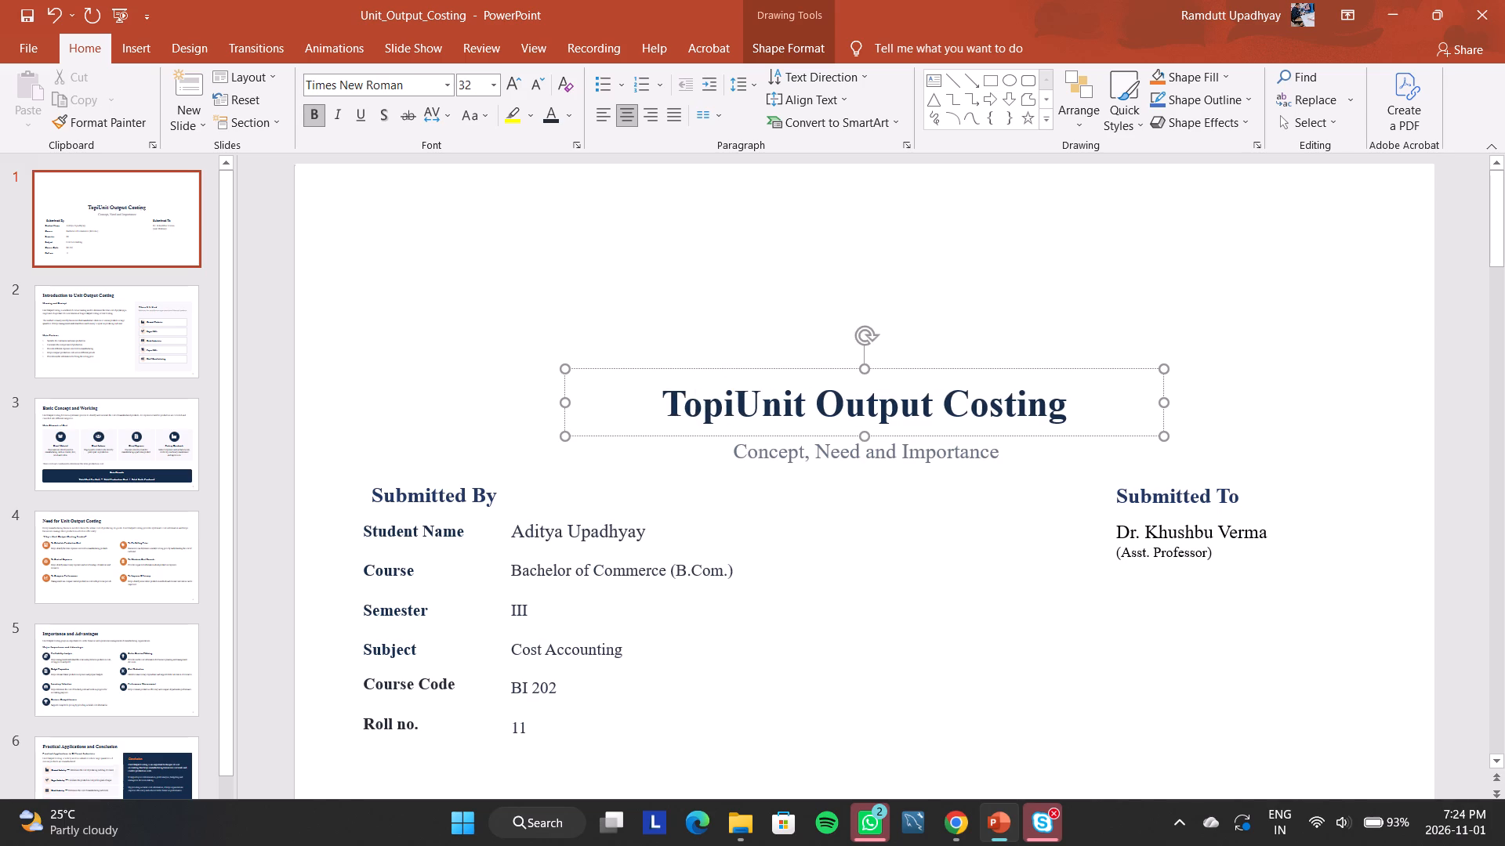
key(c)
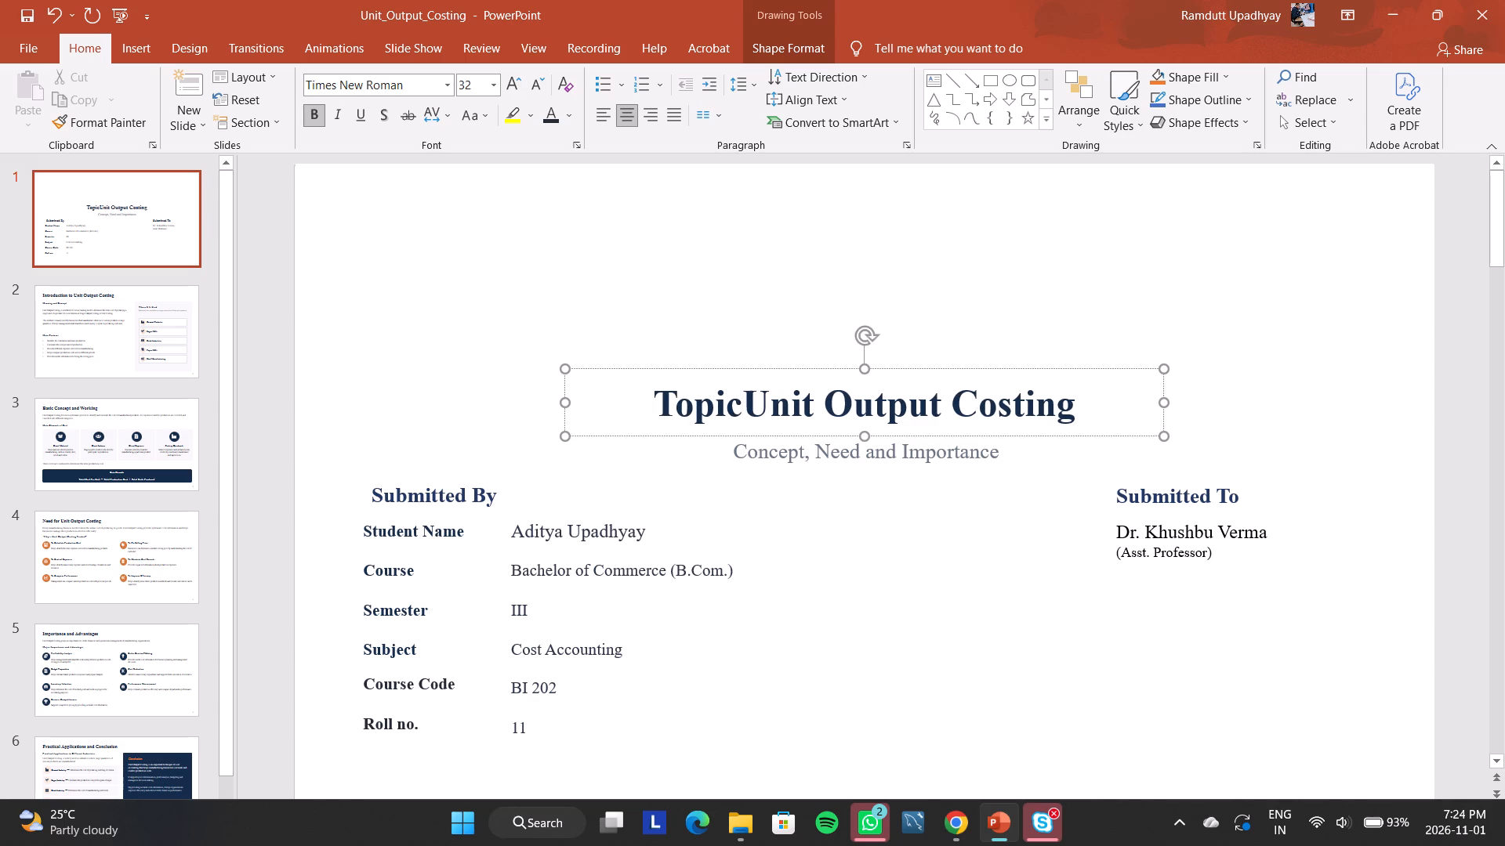
text(:)
key(space)
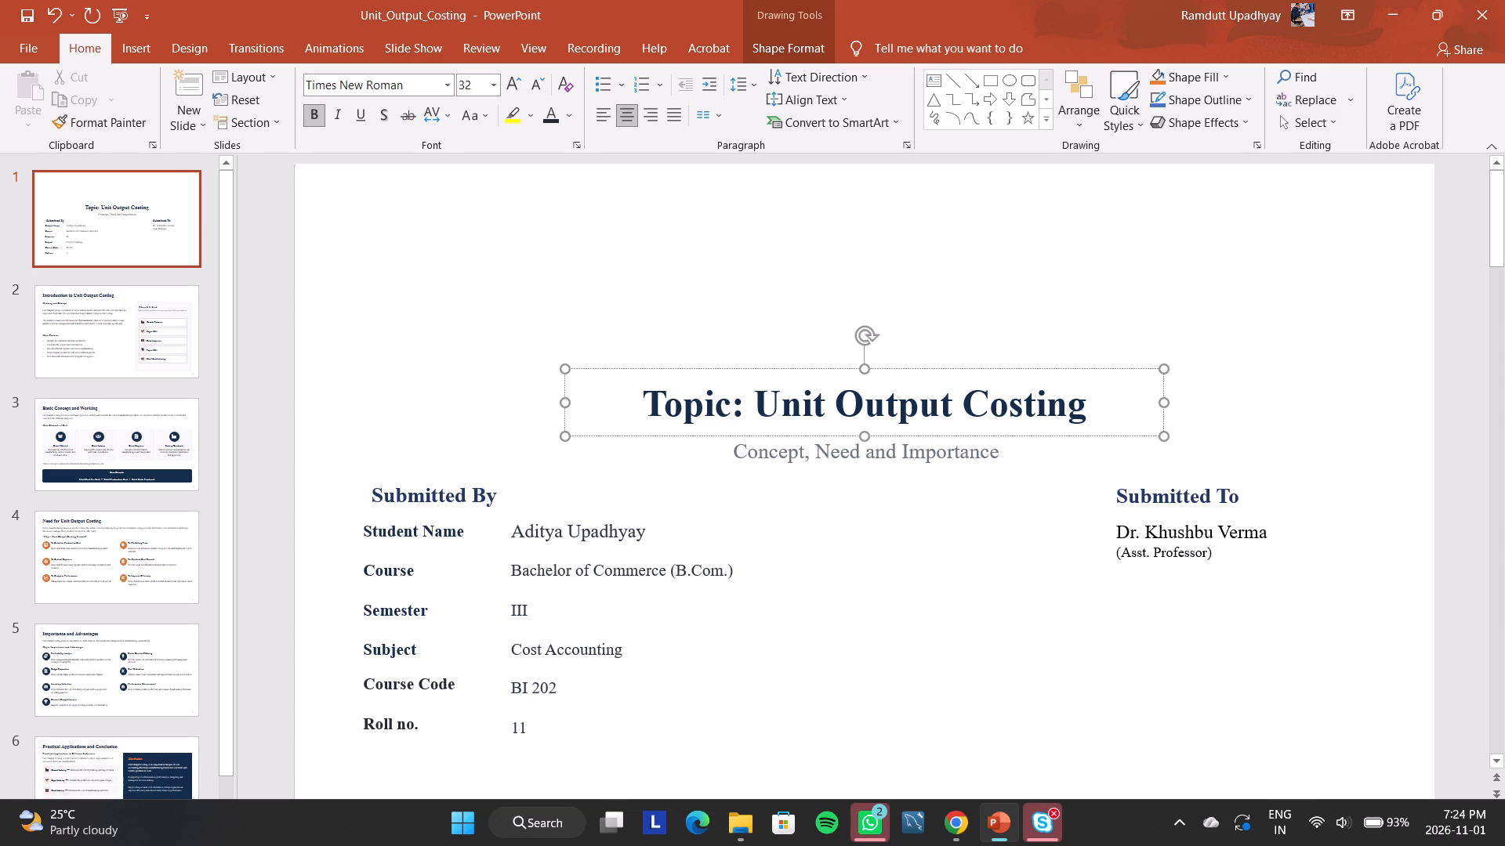
click(870, 613)
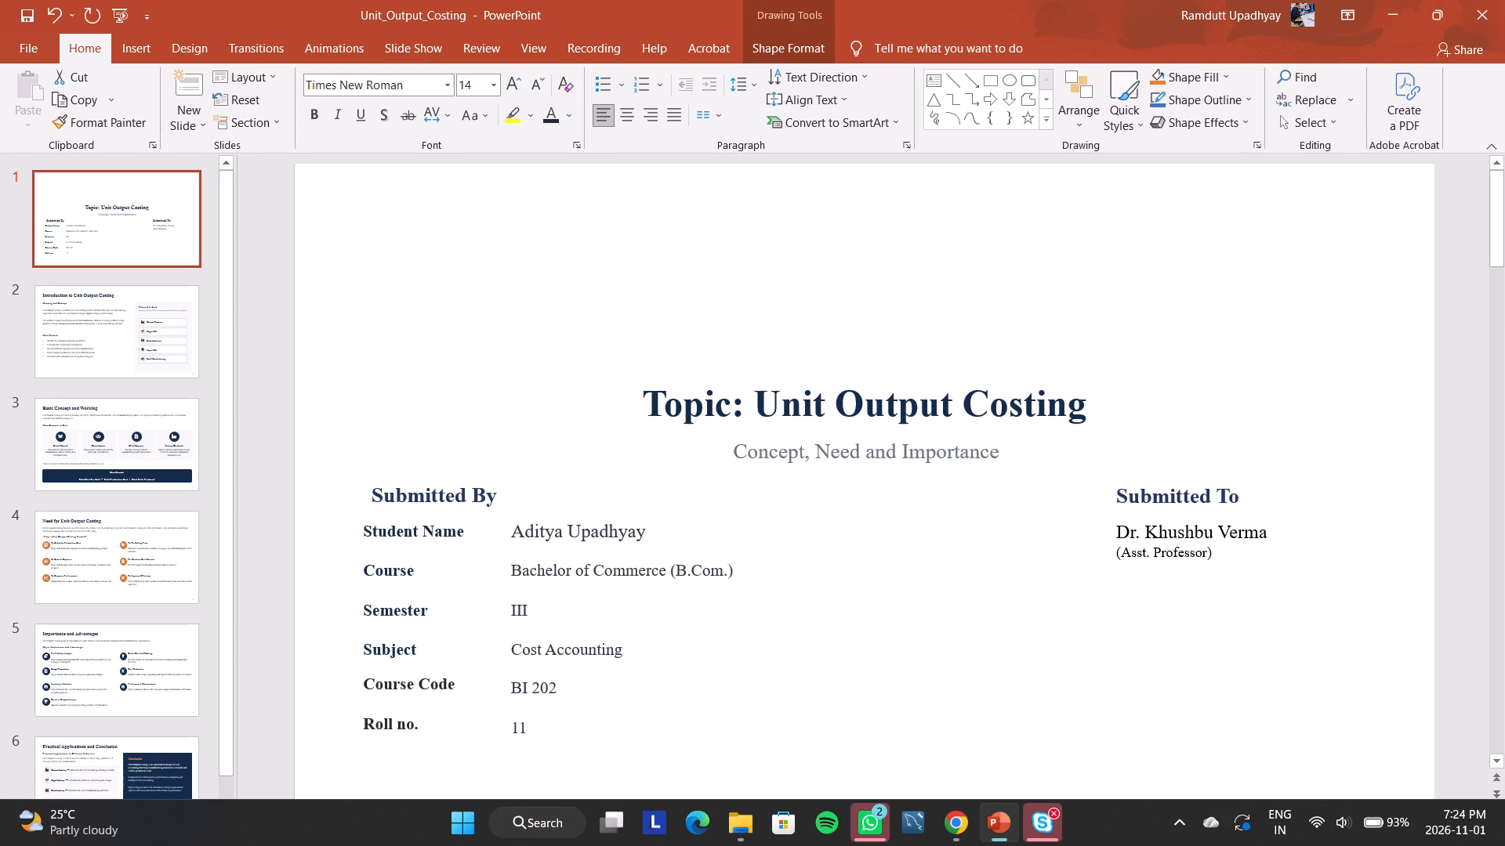
click(1104, 624)
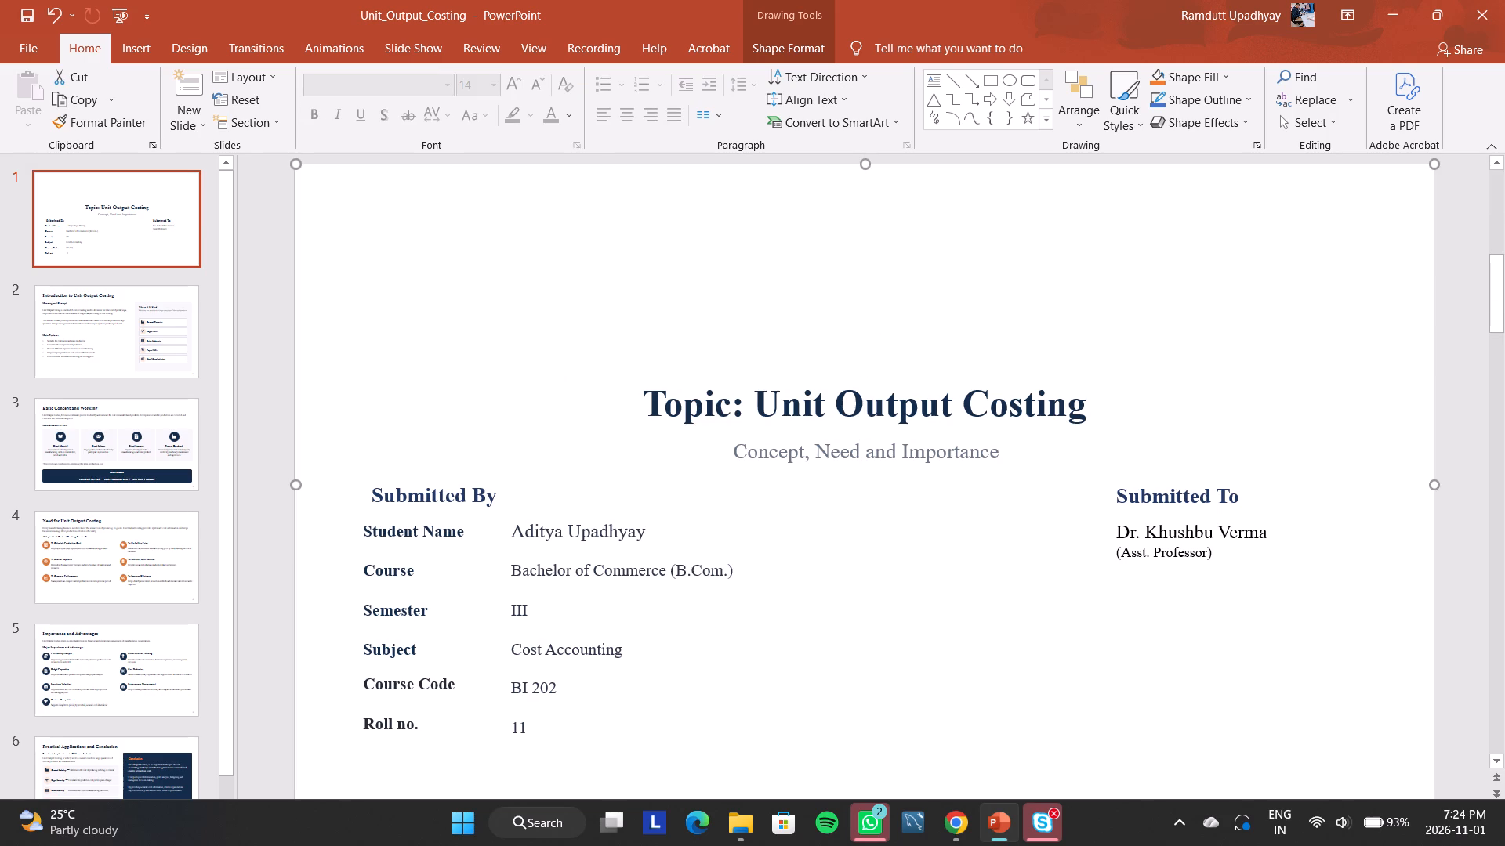
Save the Unit_Output_Costing presentation.
key(ctrl+s)
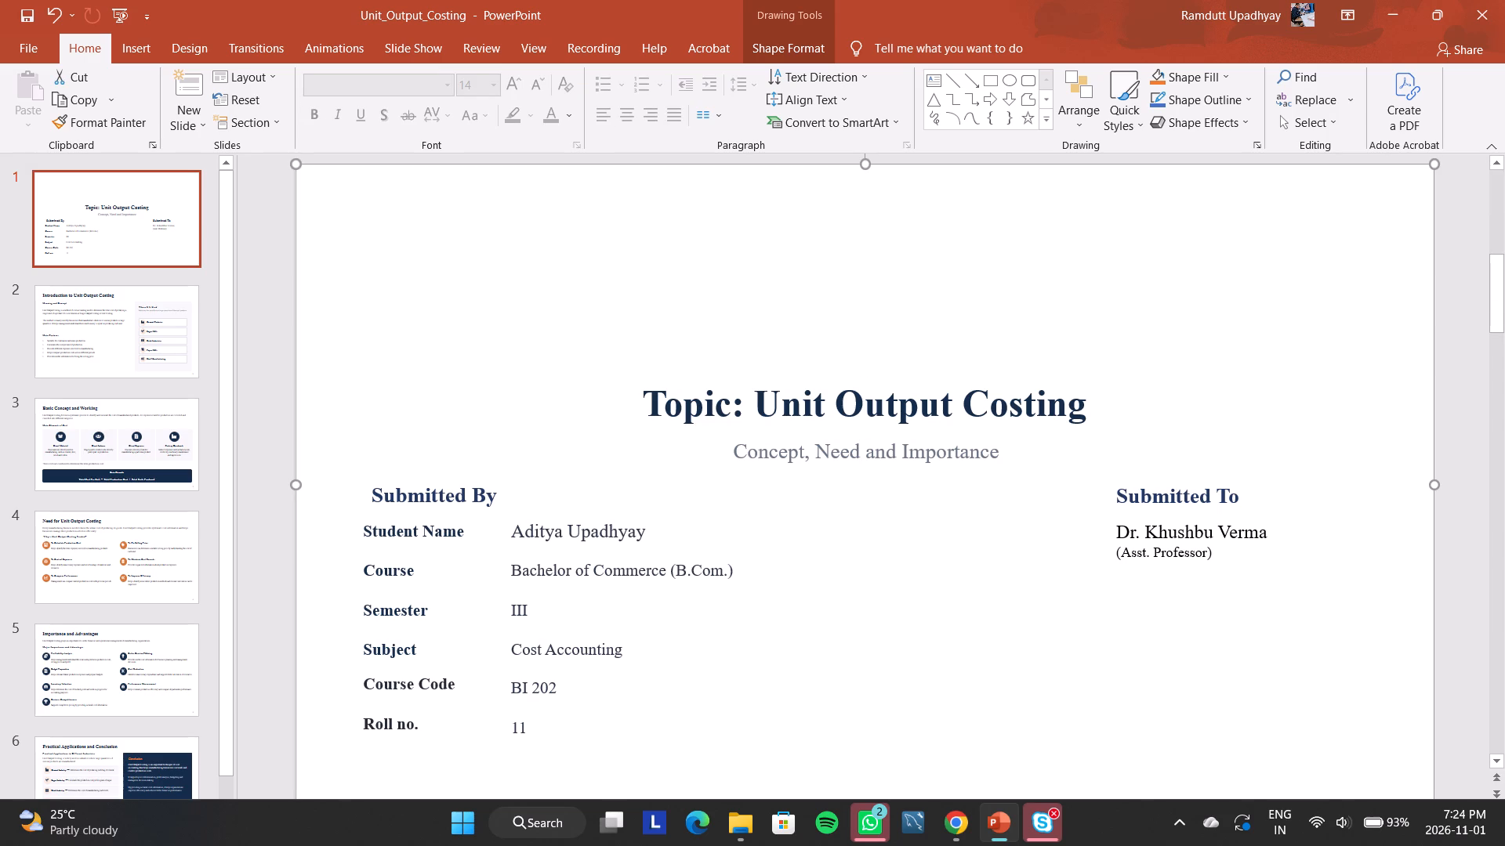
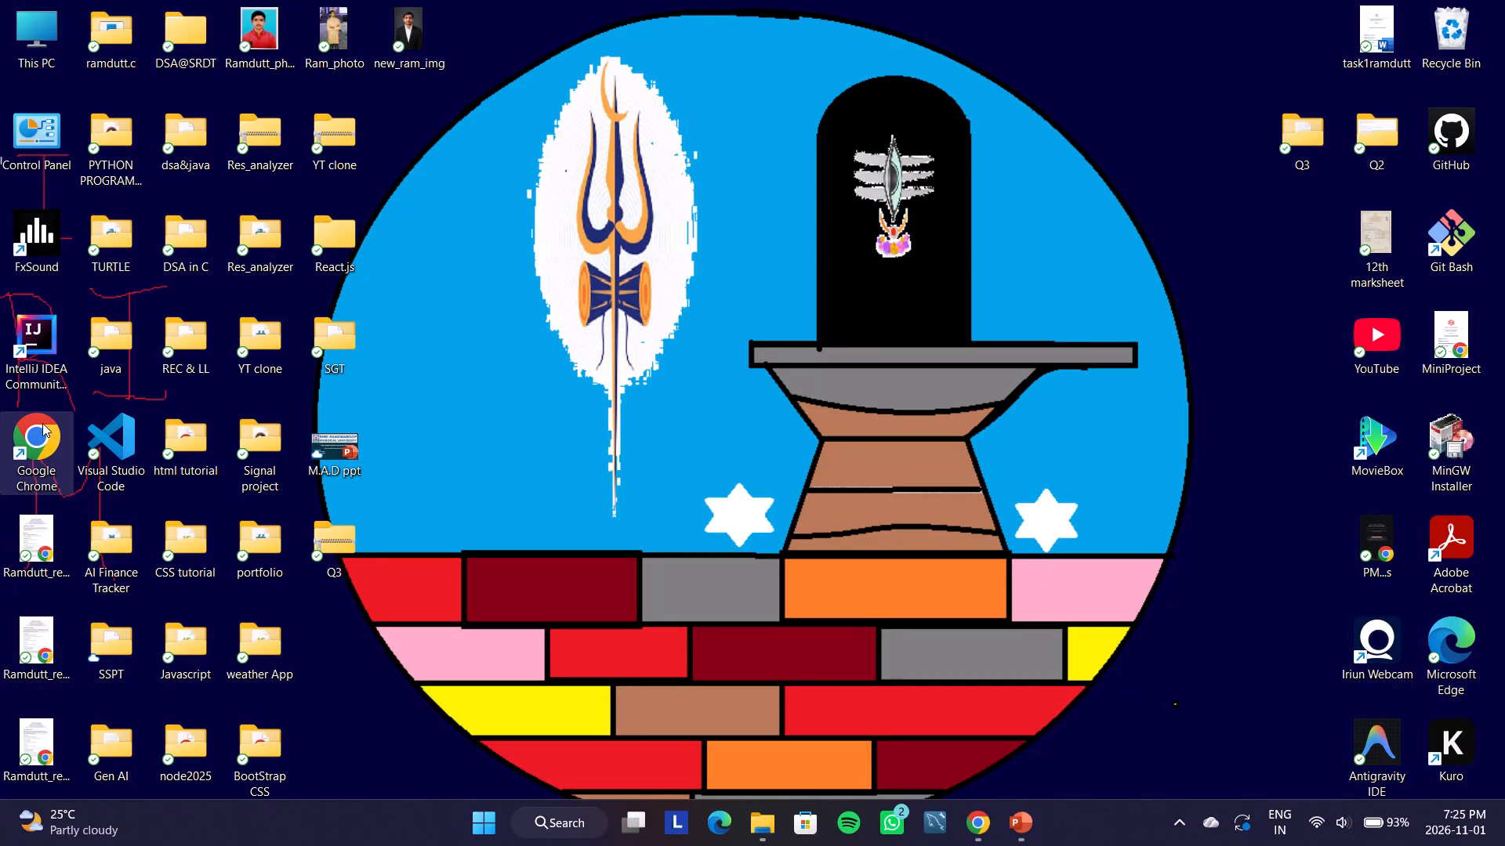
Switch to Google Chrome and search for "ddu", choosing the Deen Dayal Upadhyay Gorakhpur University suggestion.
click(34, 441)
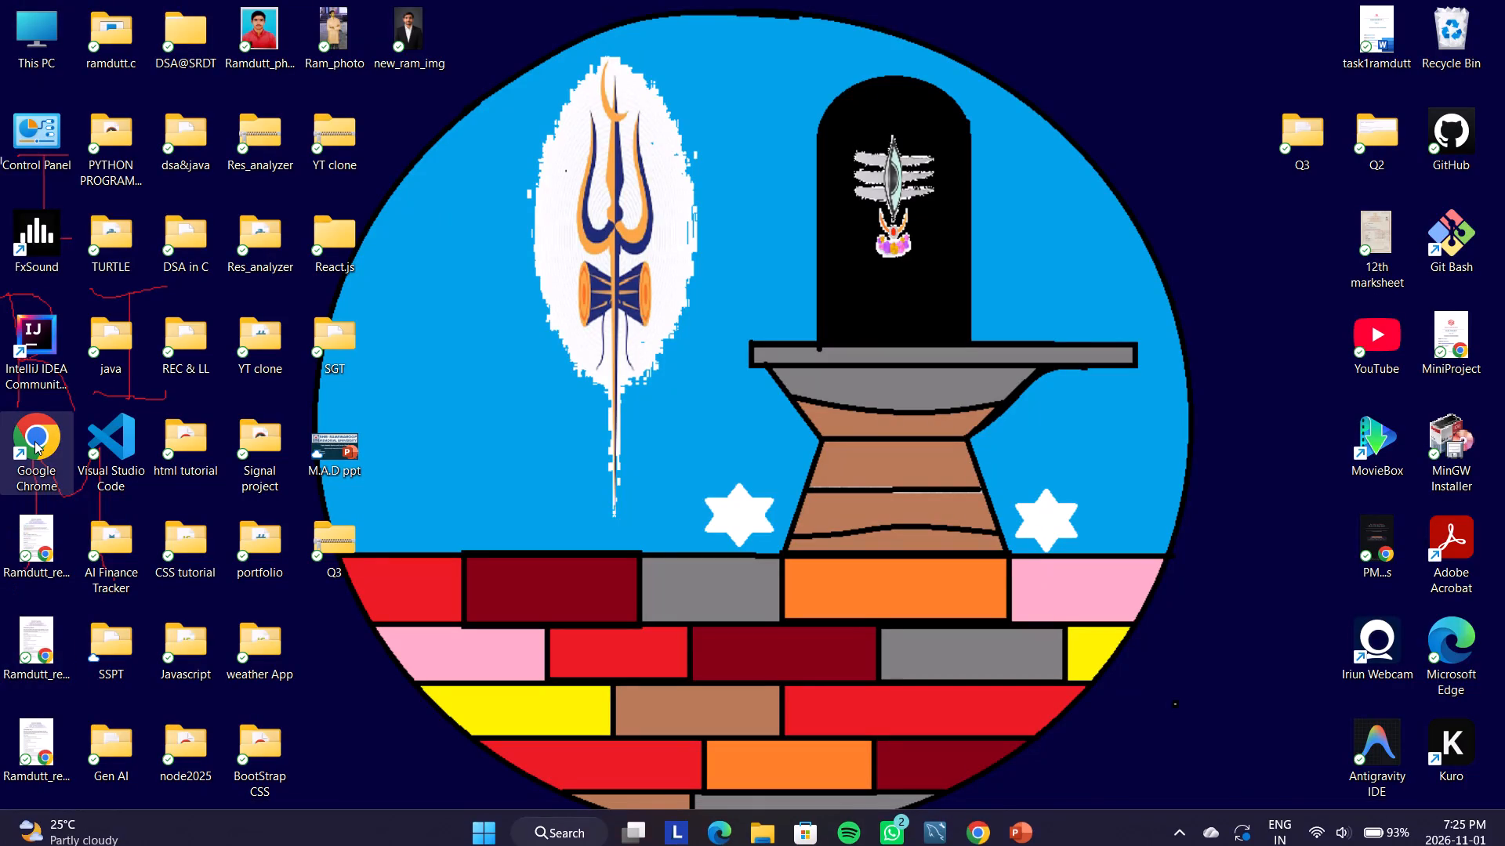
click(970, 832)
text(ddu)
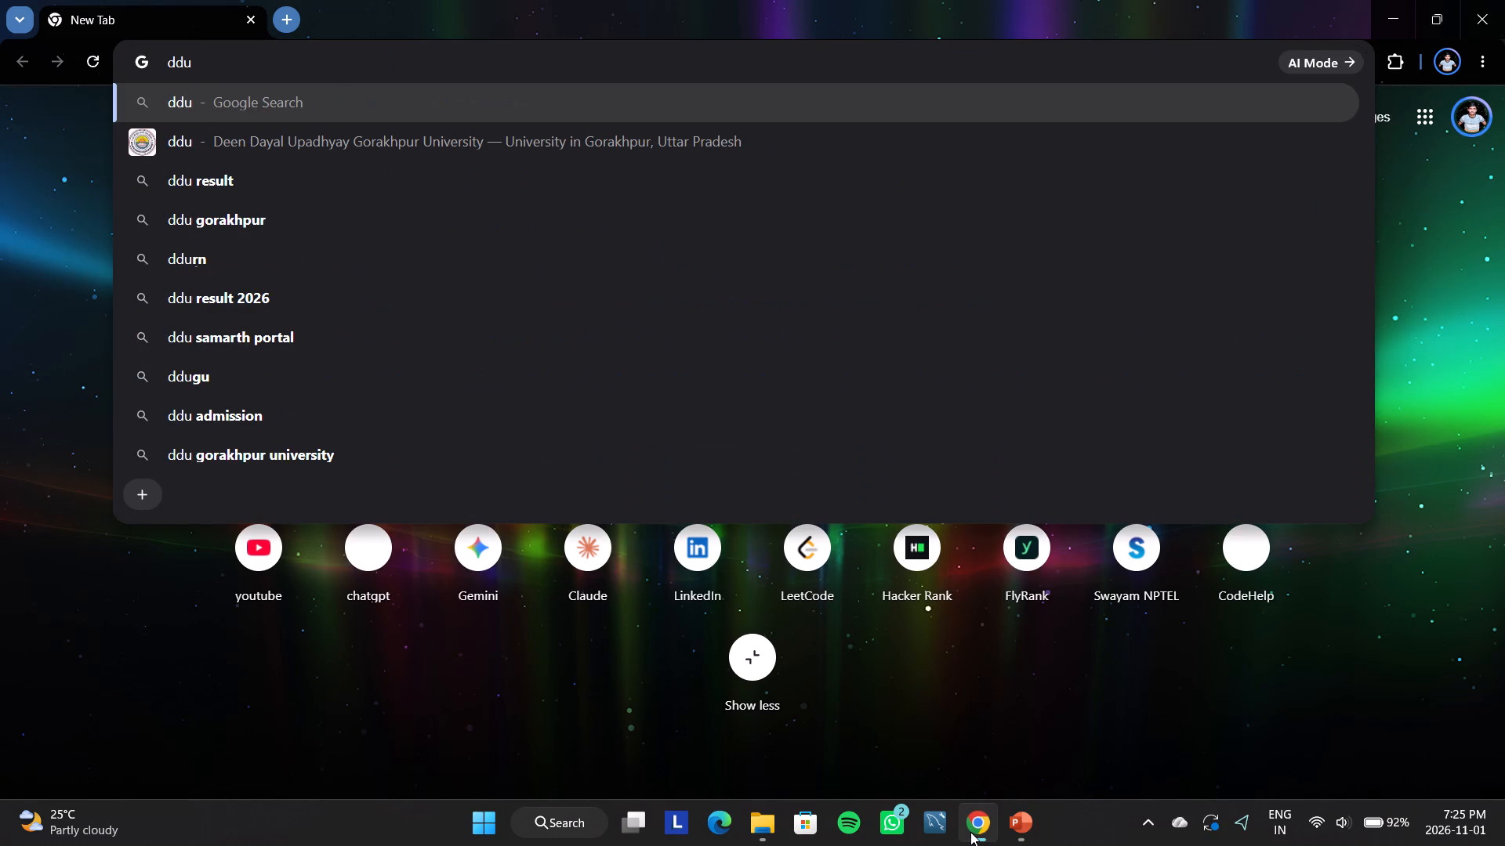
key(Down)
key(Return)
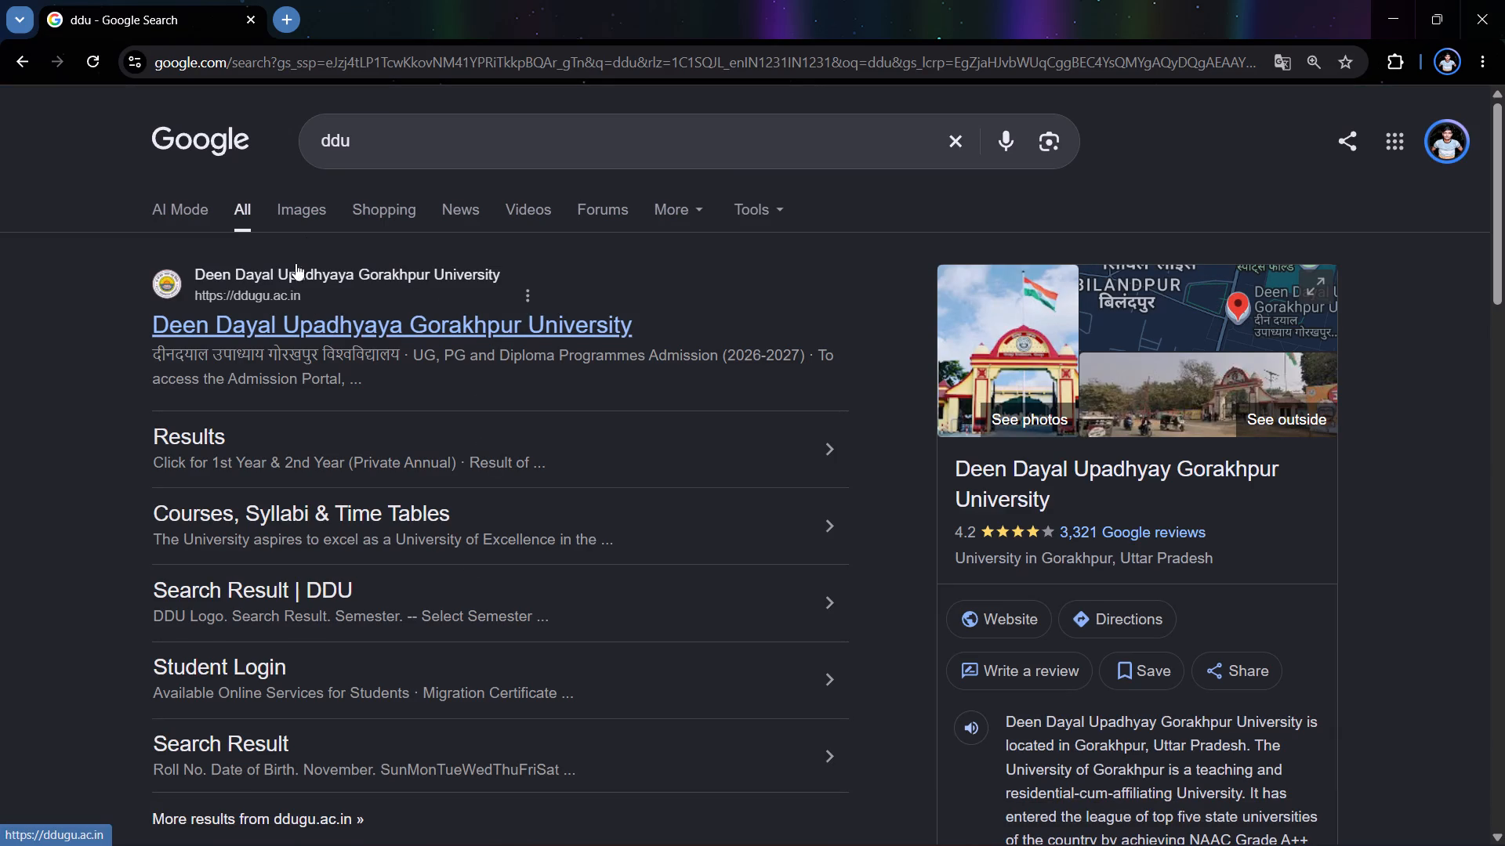
Copy the round Deen Dayal Upadhyaya Gorakhpur University logo from Wikipedia out of the image results for "ddu".
click(309, 204)
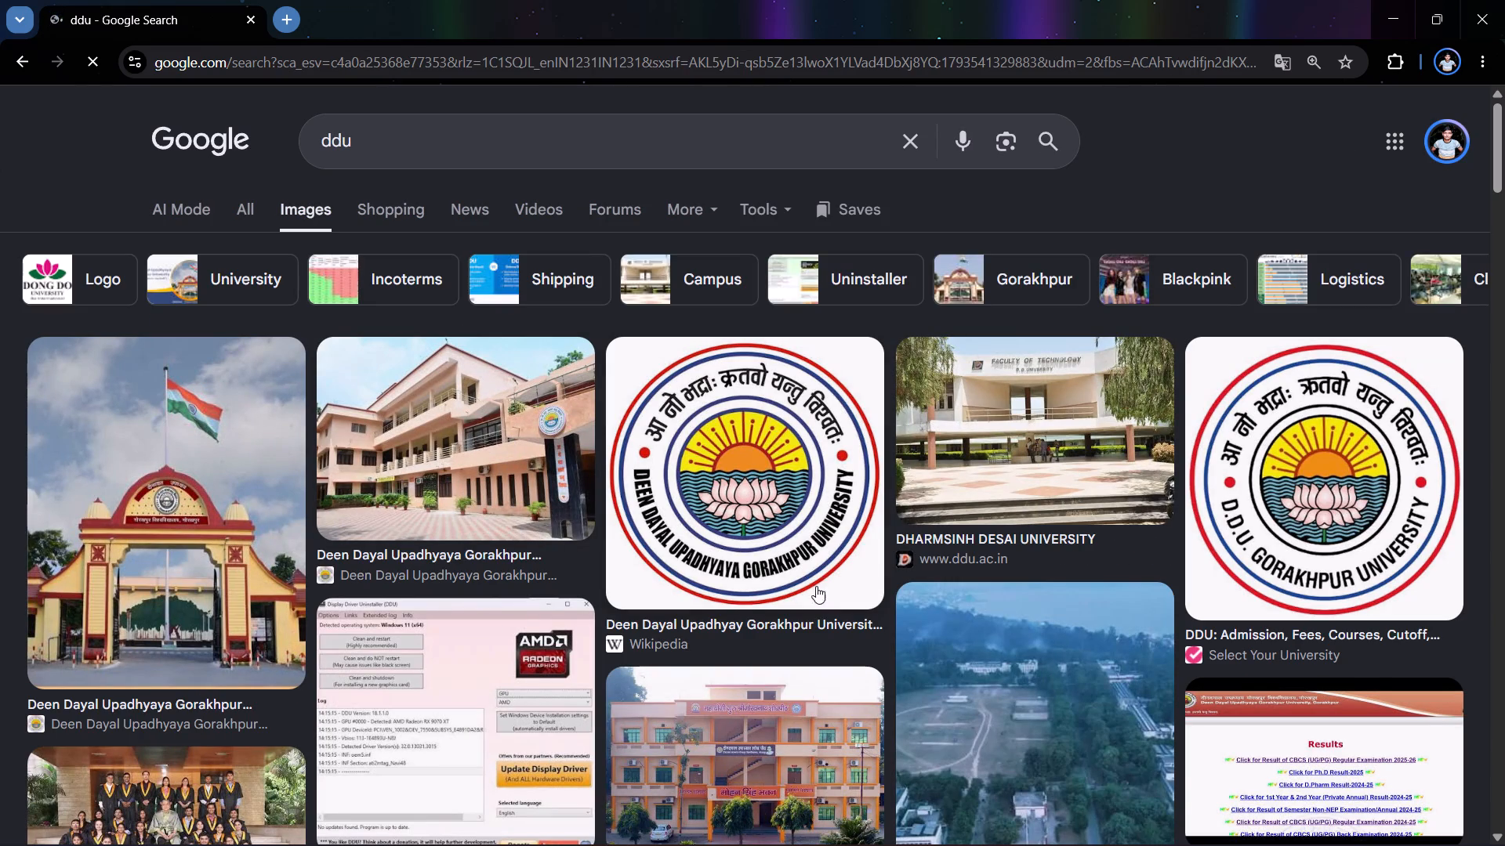
right_click(730, 493)
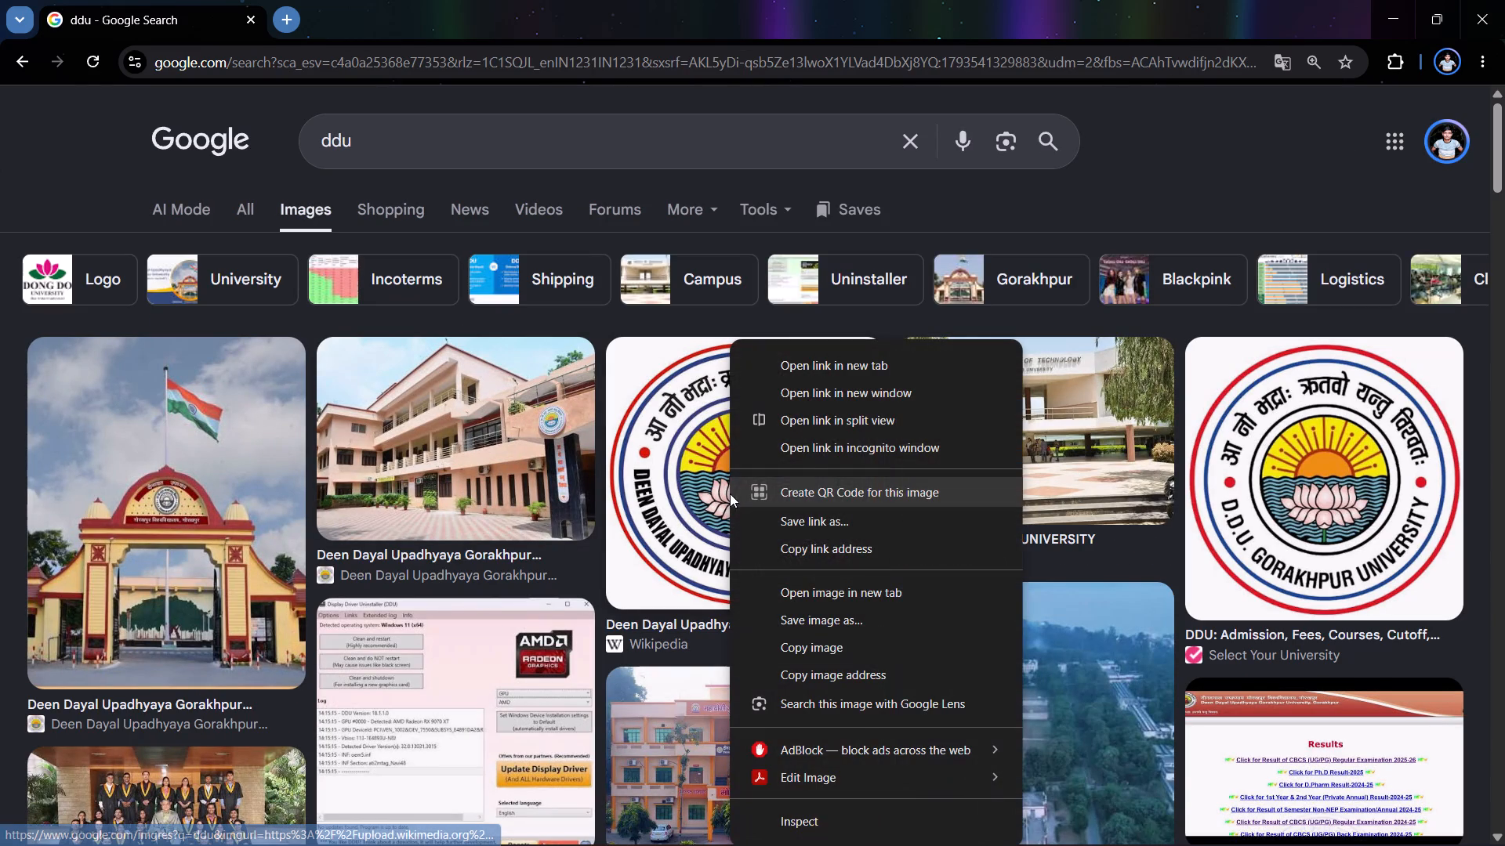
click(811, 651)
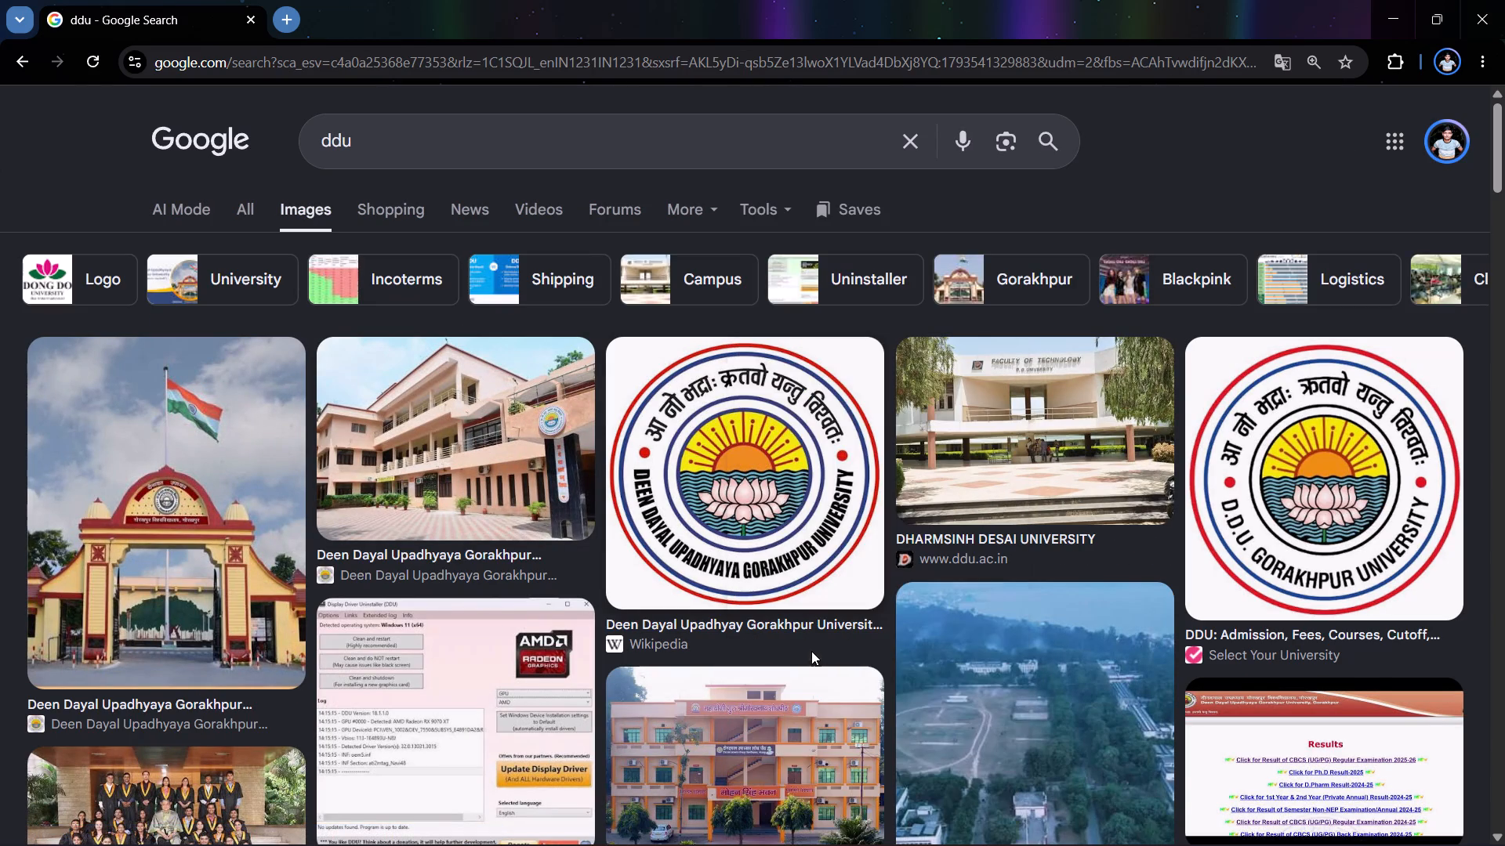
Look through the rest of the "ddu" image results for other versions of the university logo.
scroll(699, 539, down, 1)
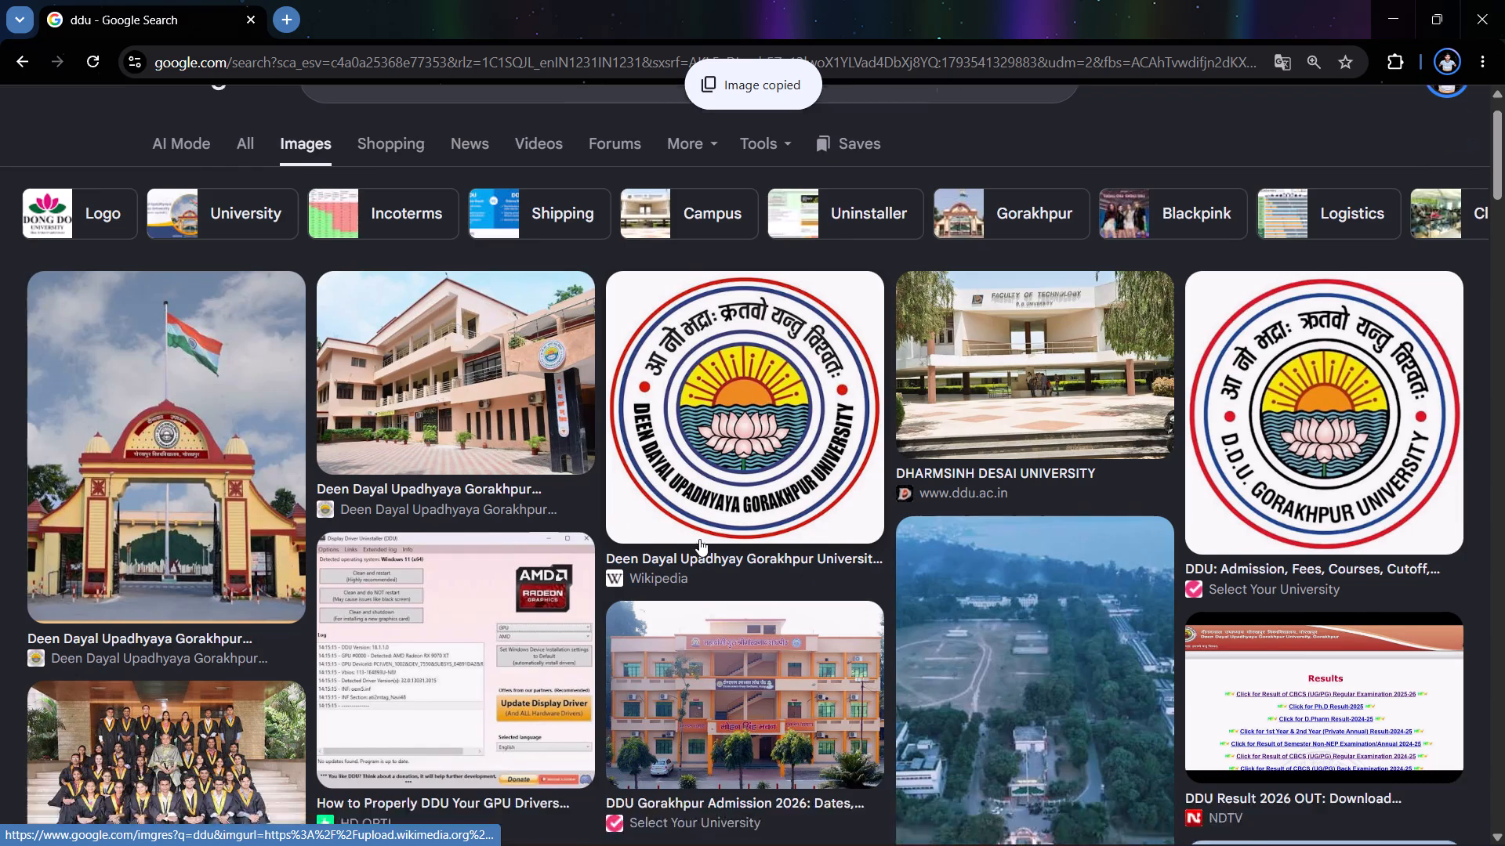
scroll(699, 539, down, 4)
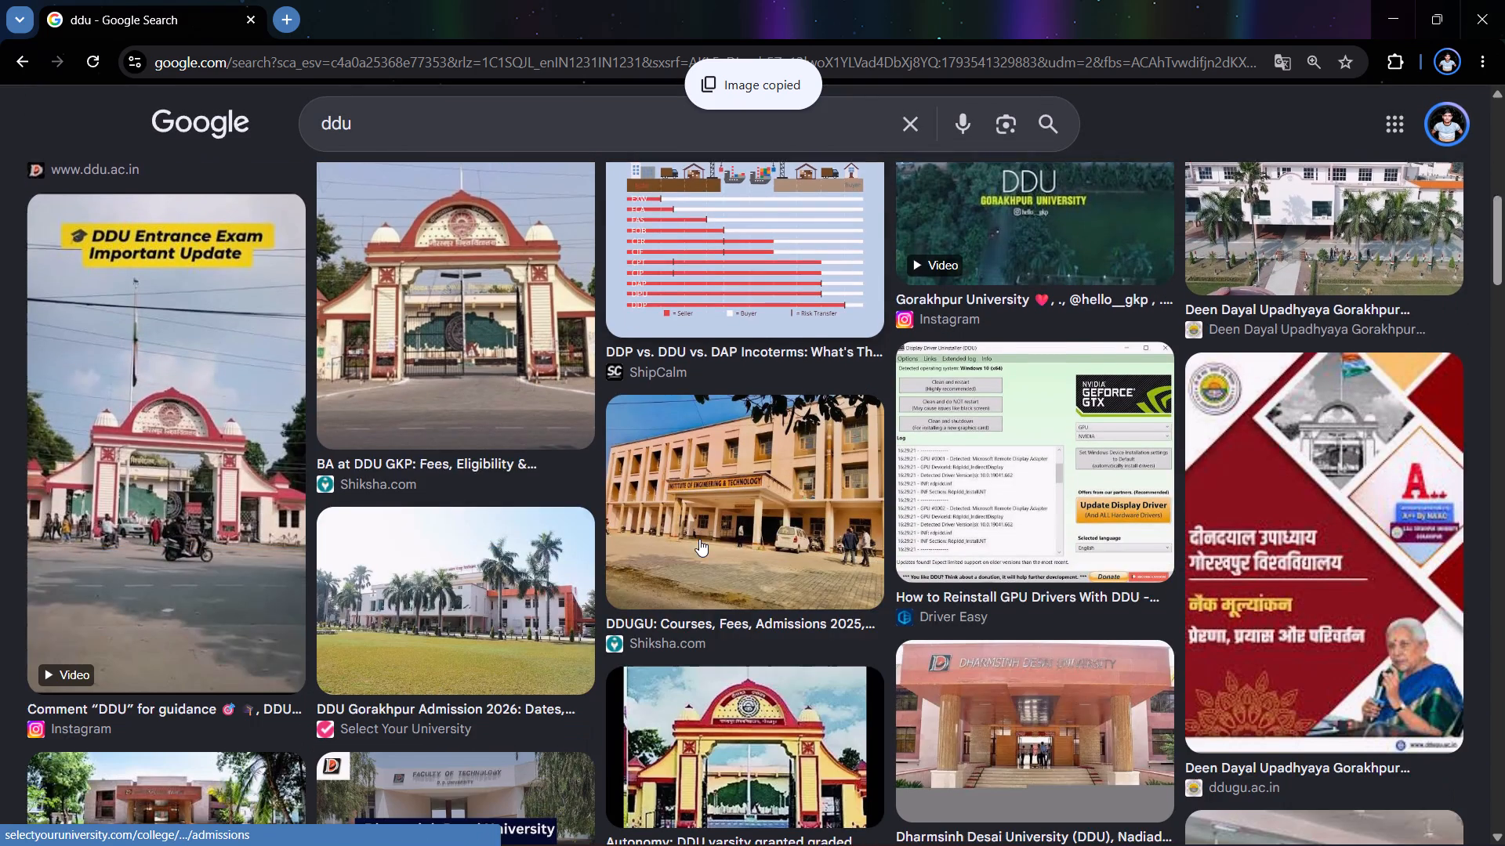
scroll(699, 539, down, 1)
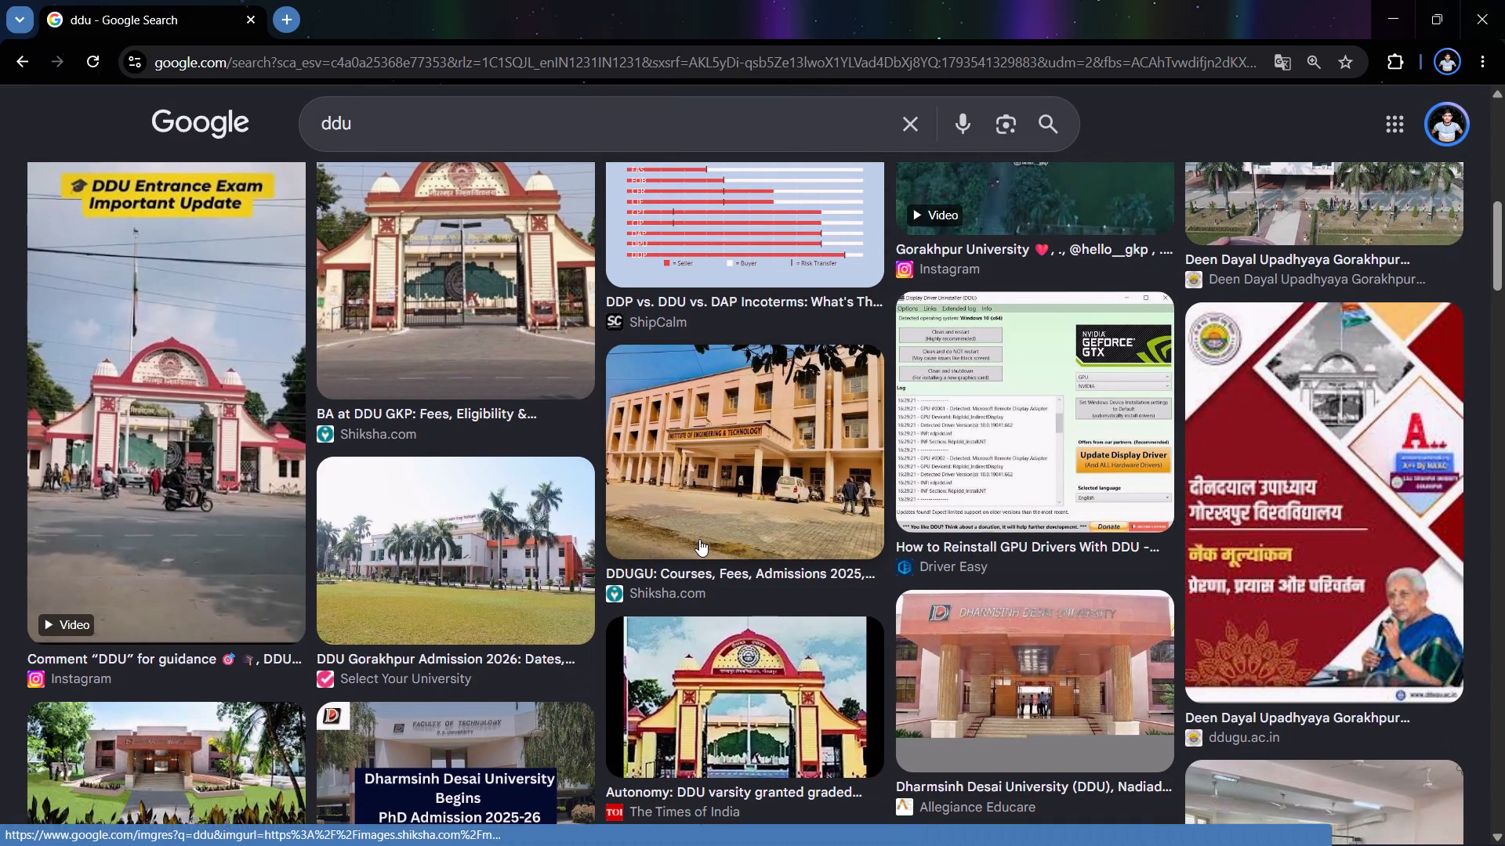
scroll(699, 539, down, 5)
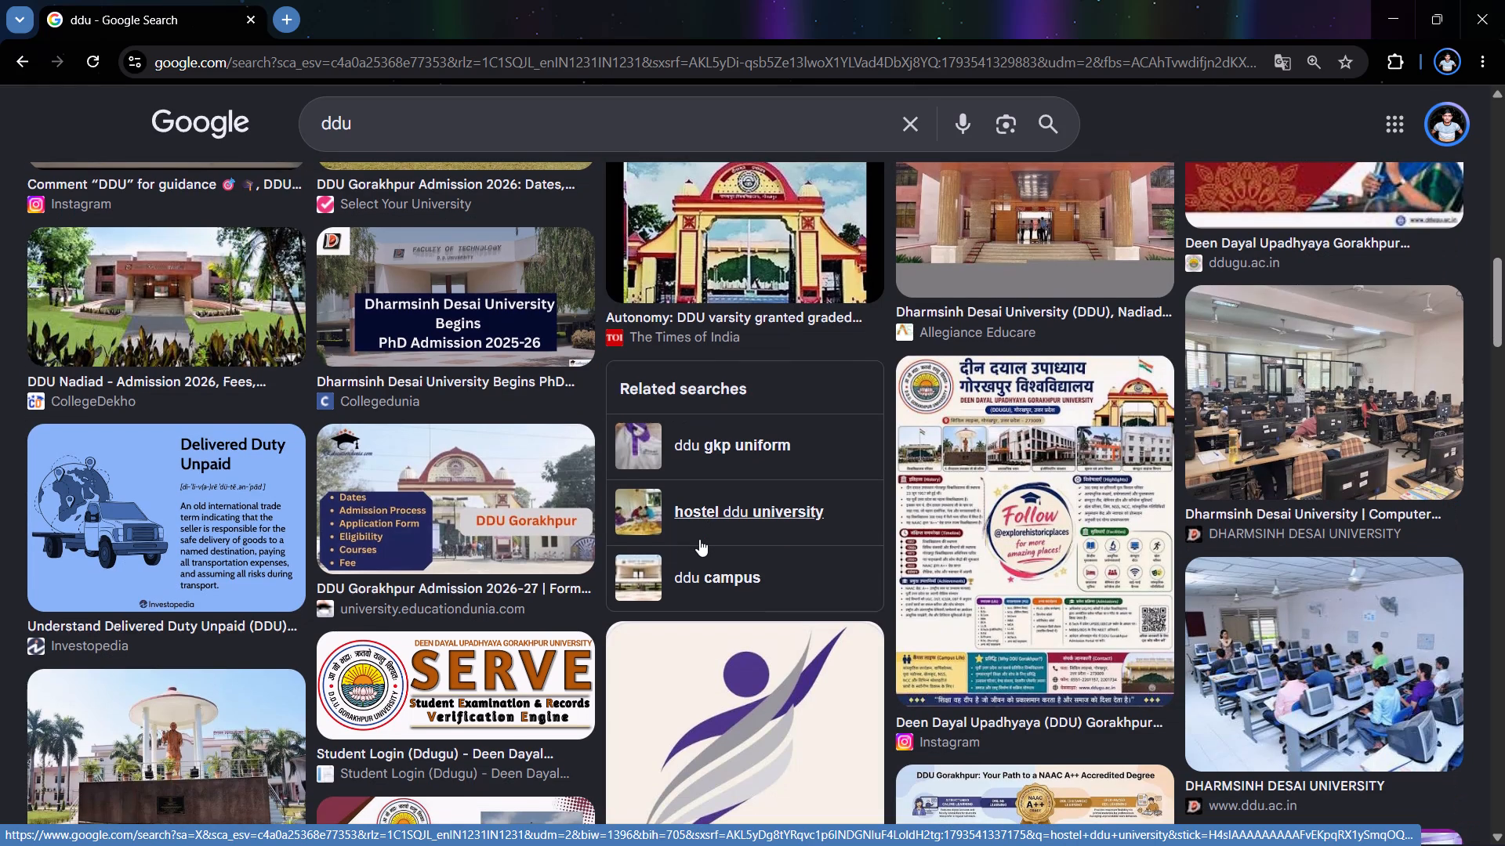
scroll(699, 539, down, 6)
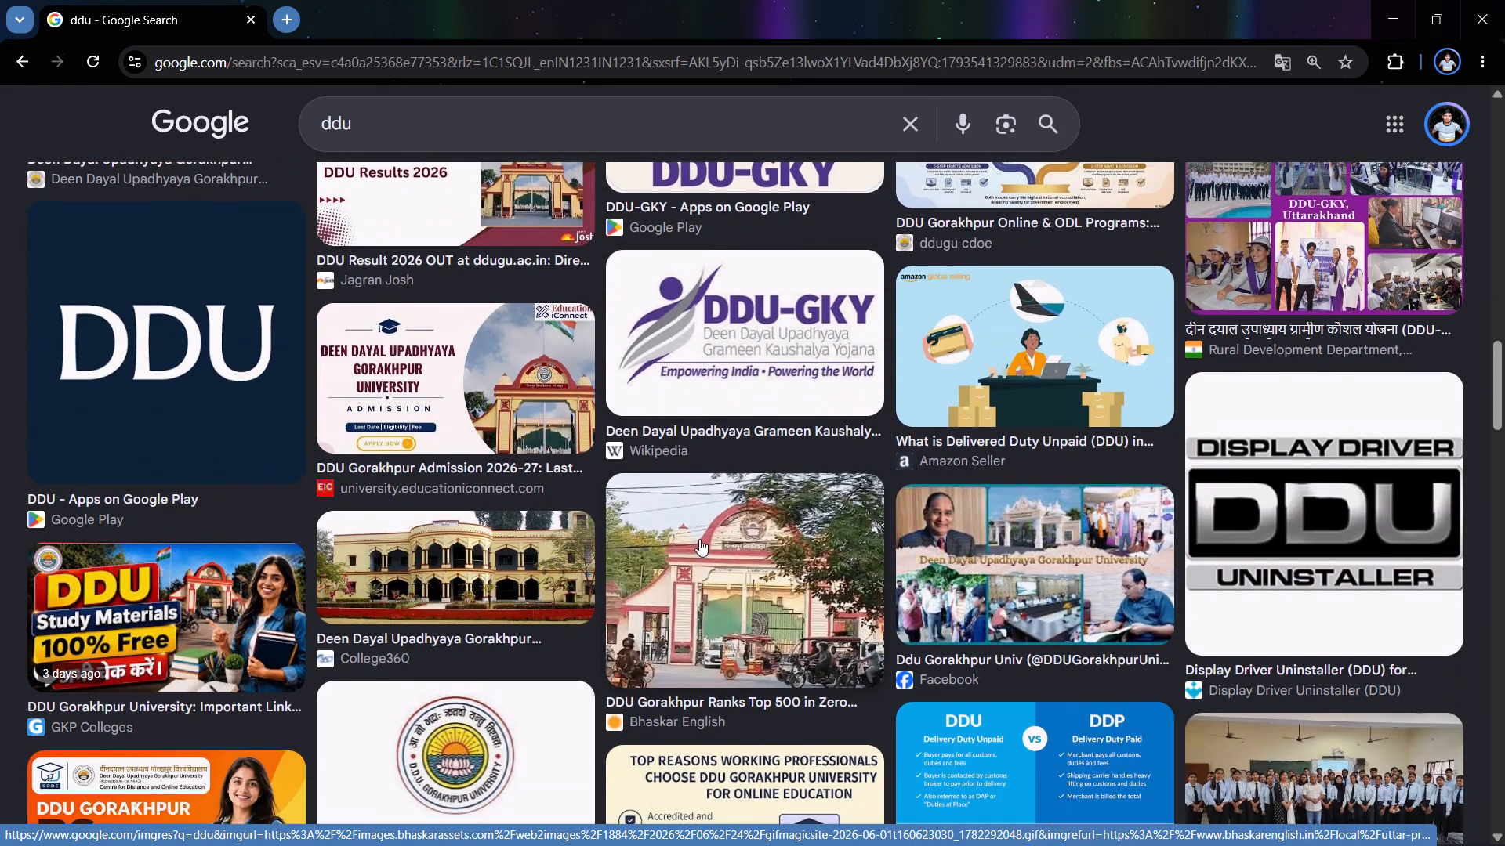
scroll(699, 539, down, 5)
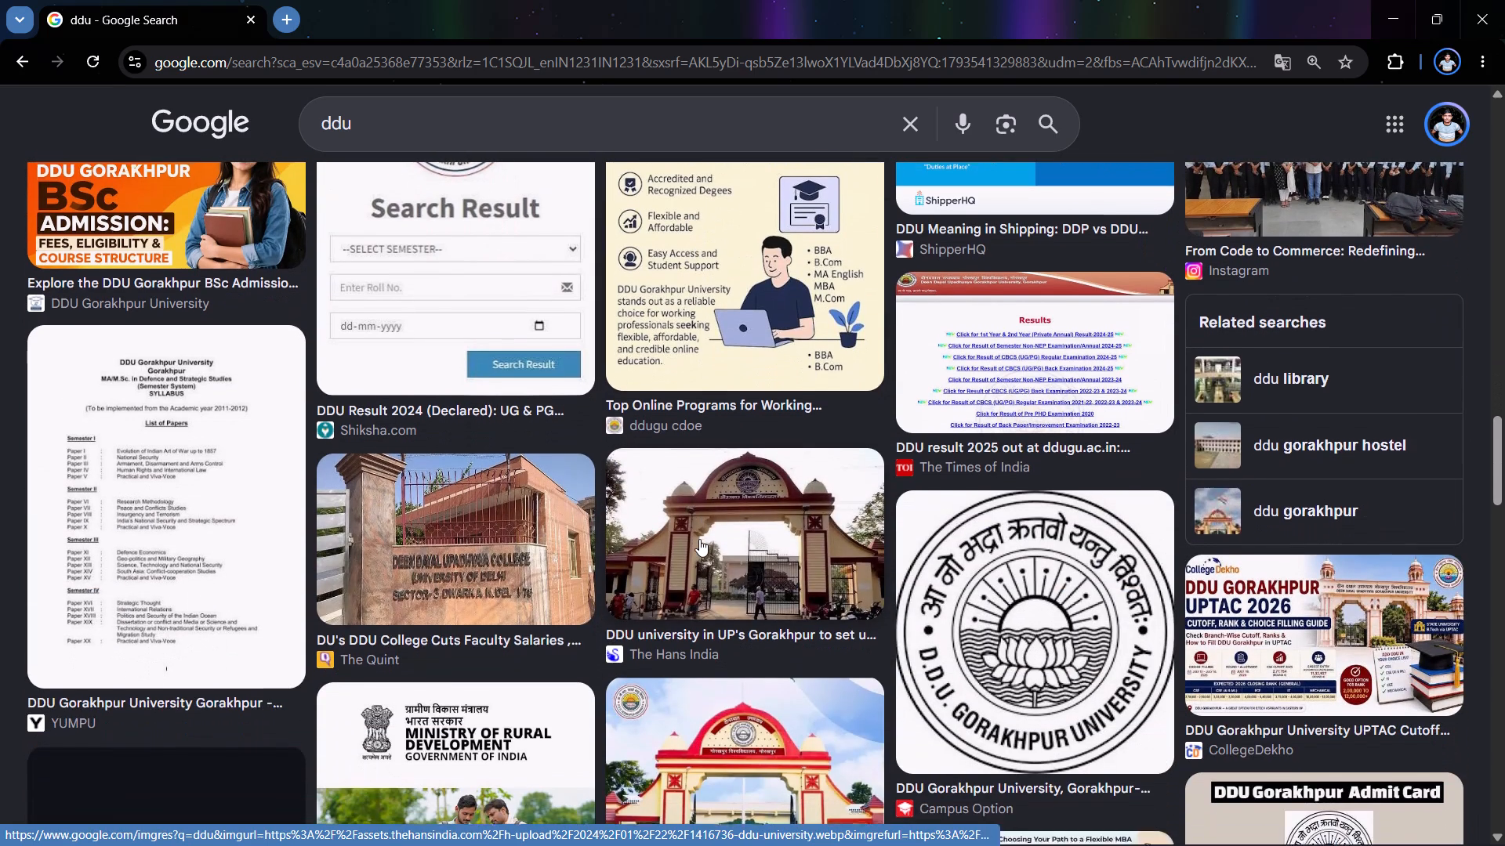
scroll(699, 539, down, 3)
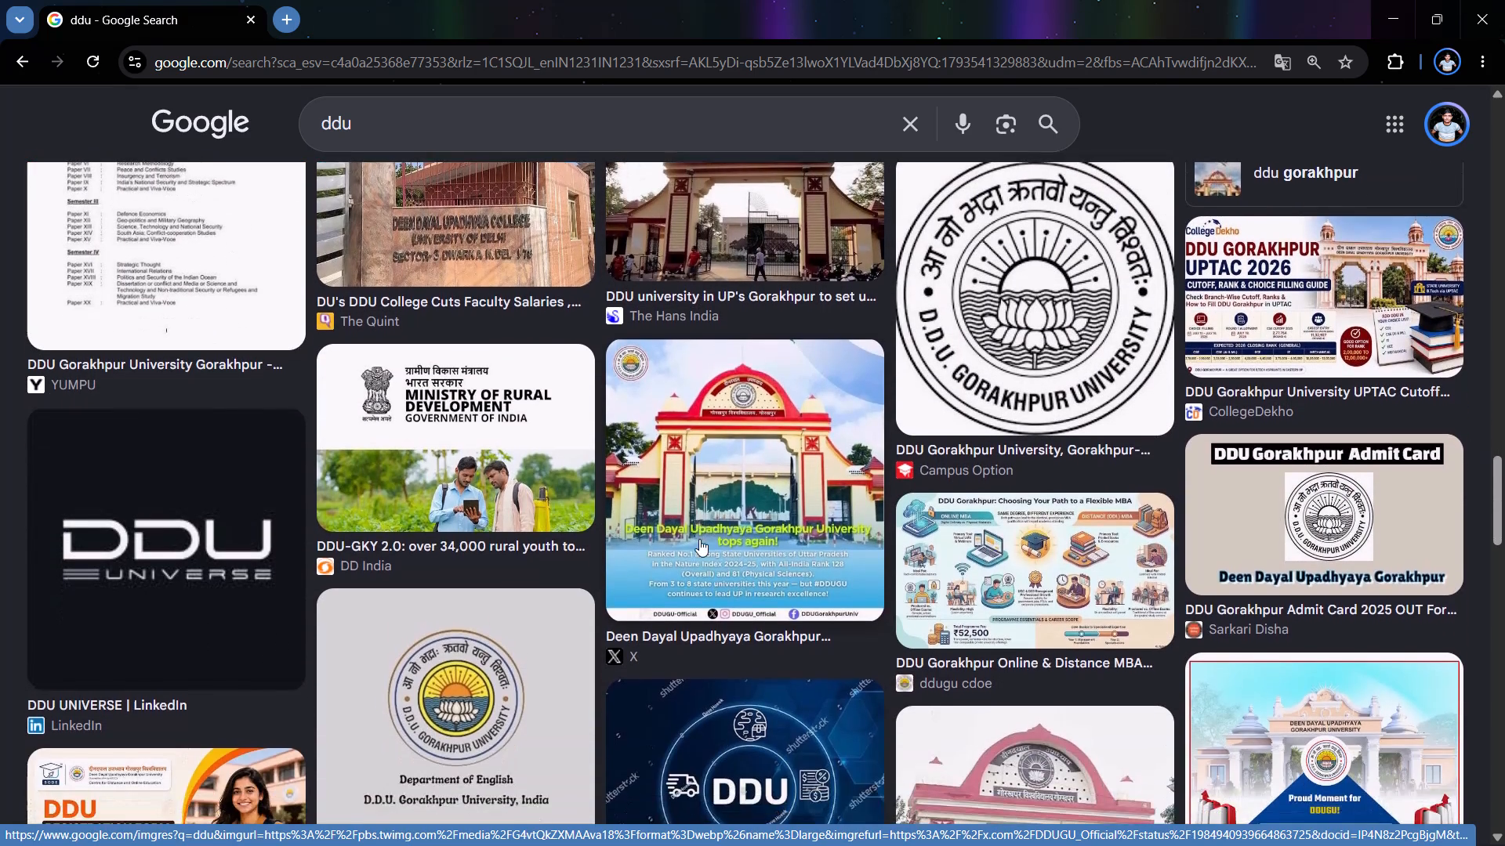
scroll(699, 539, down, 4)
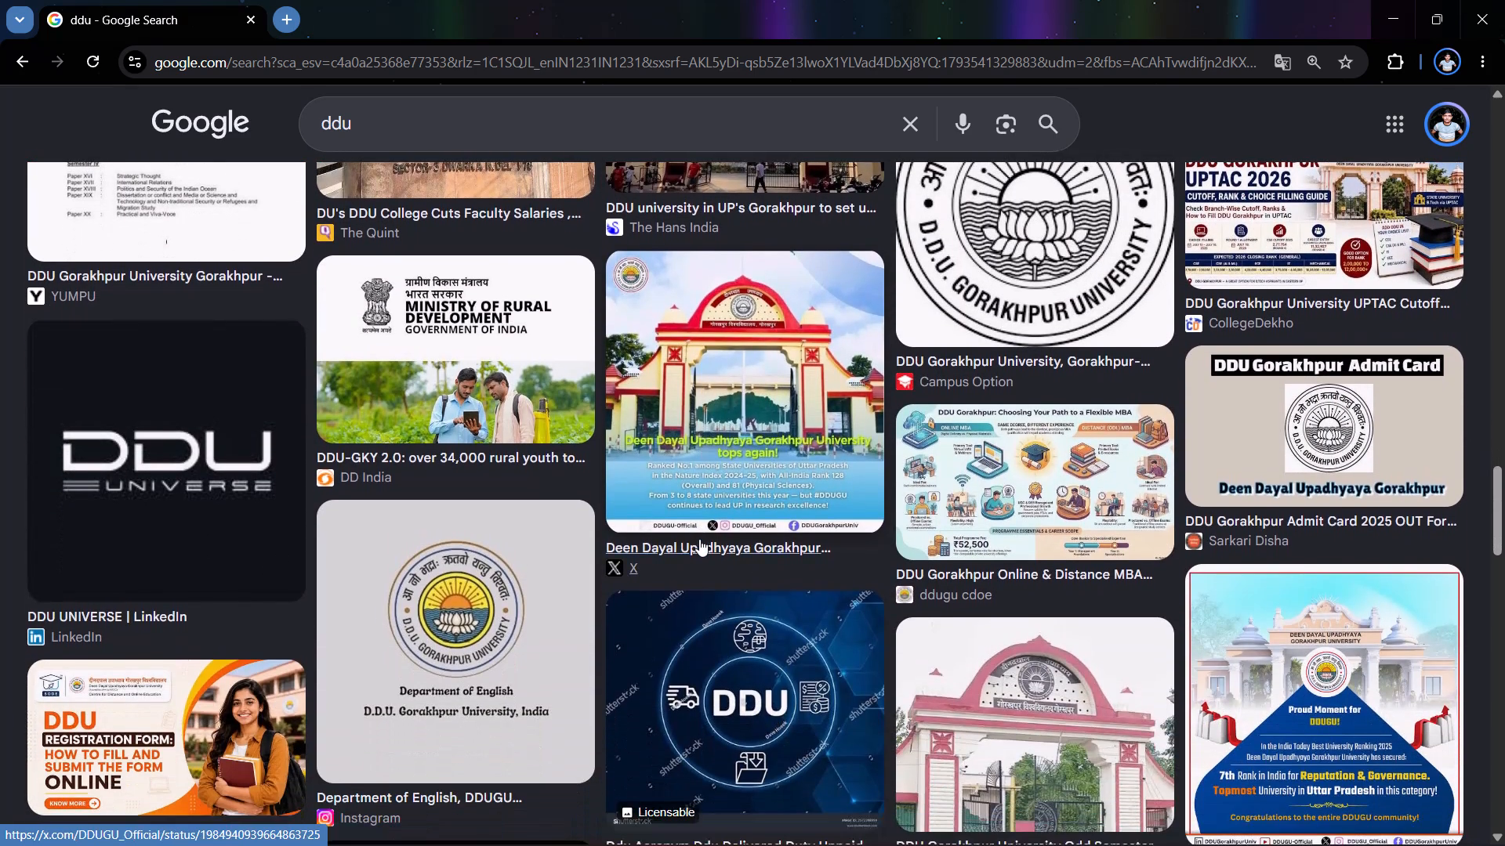
scroll(699, 539, down, 3)
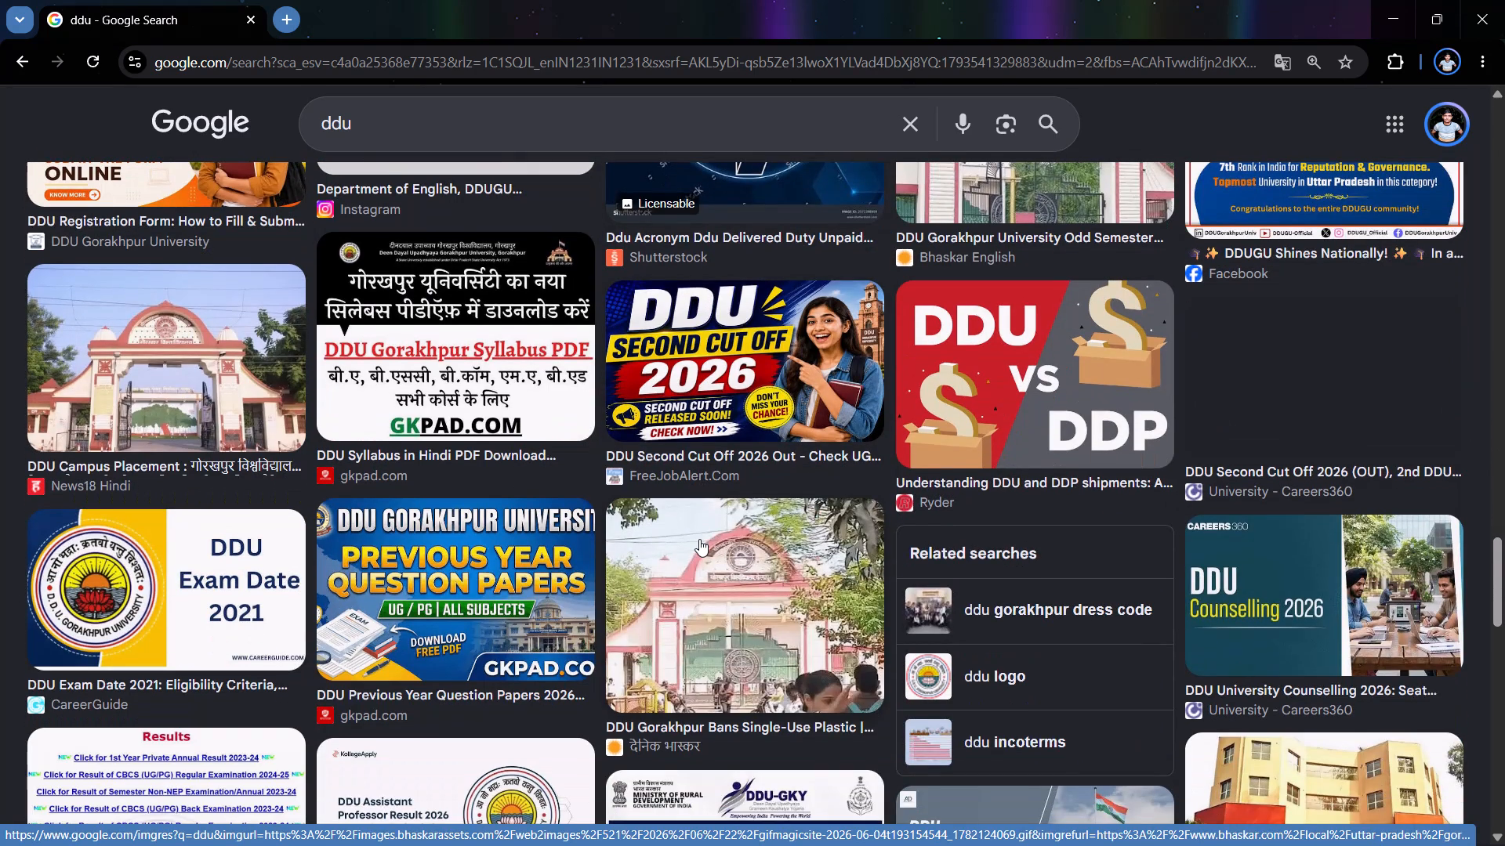
scroll(699, 539, down, 1)
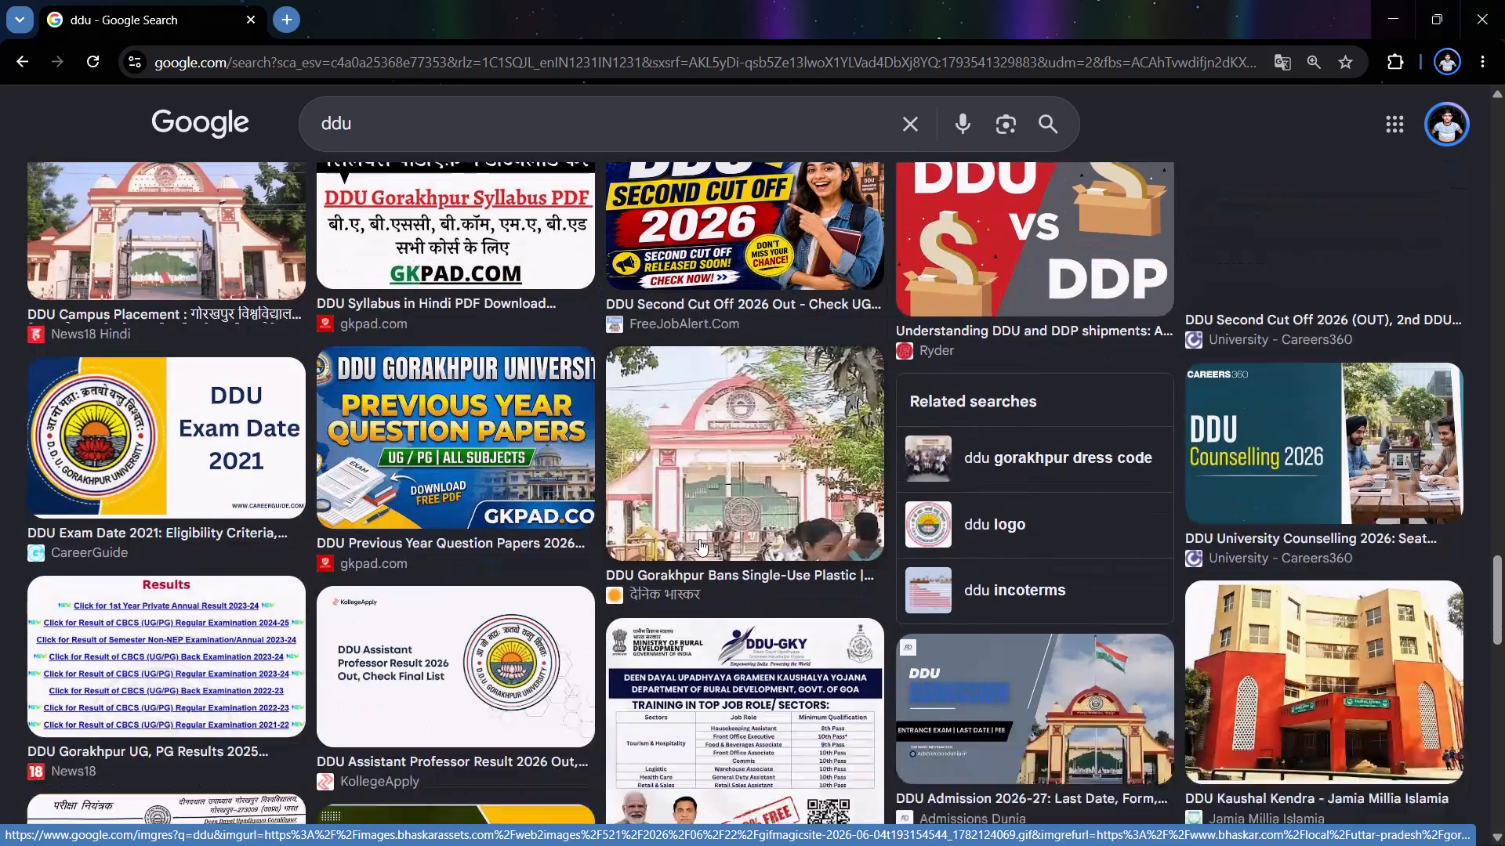
scroll(699, 539, down, 3)
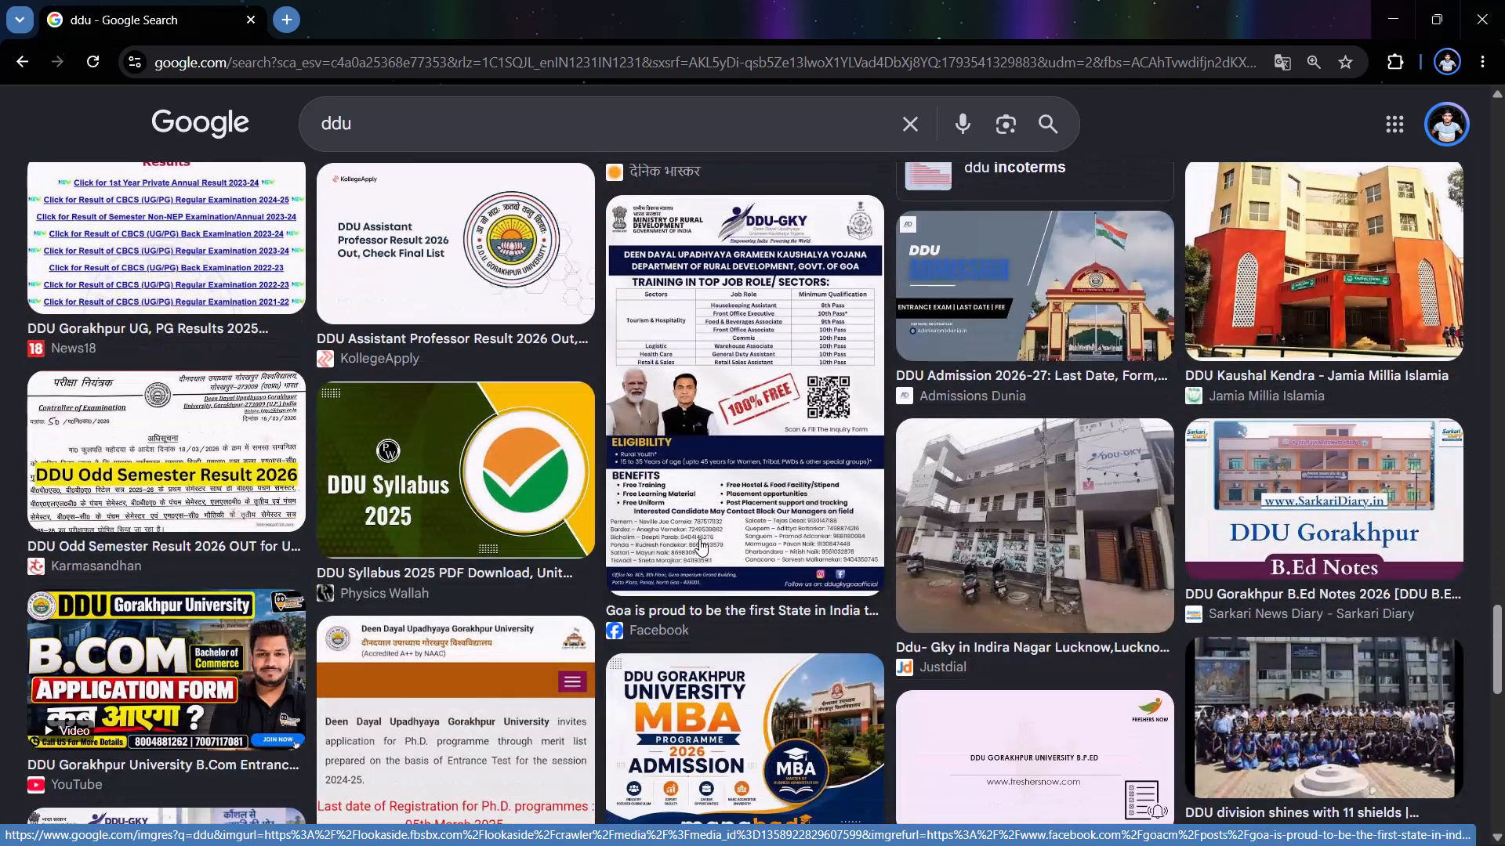
scroll(699, 539, up, 16)
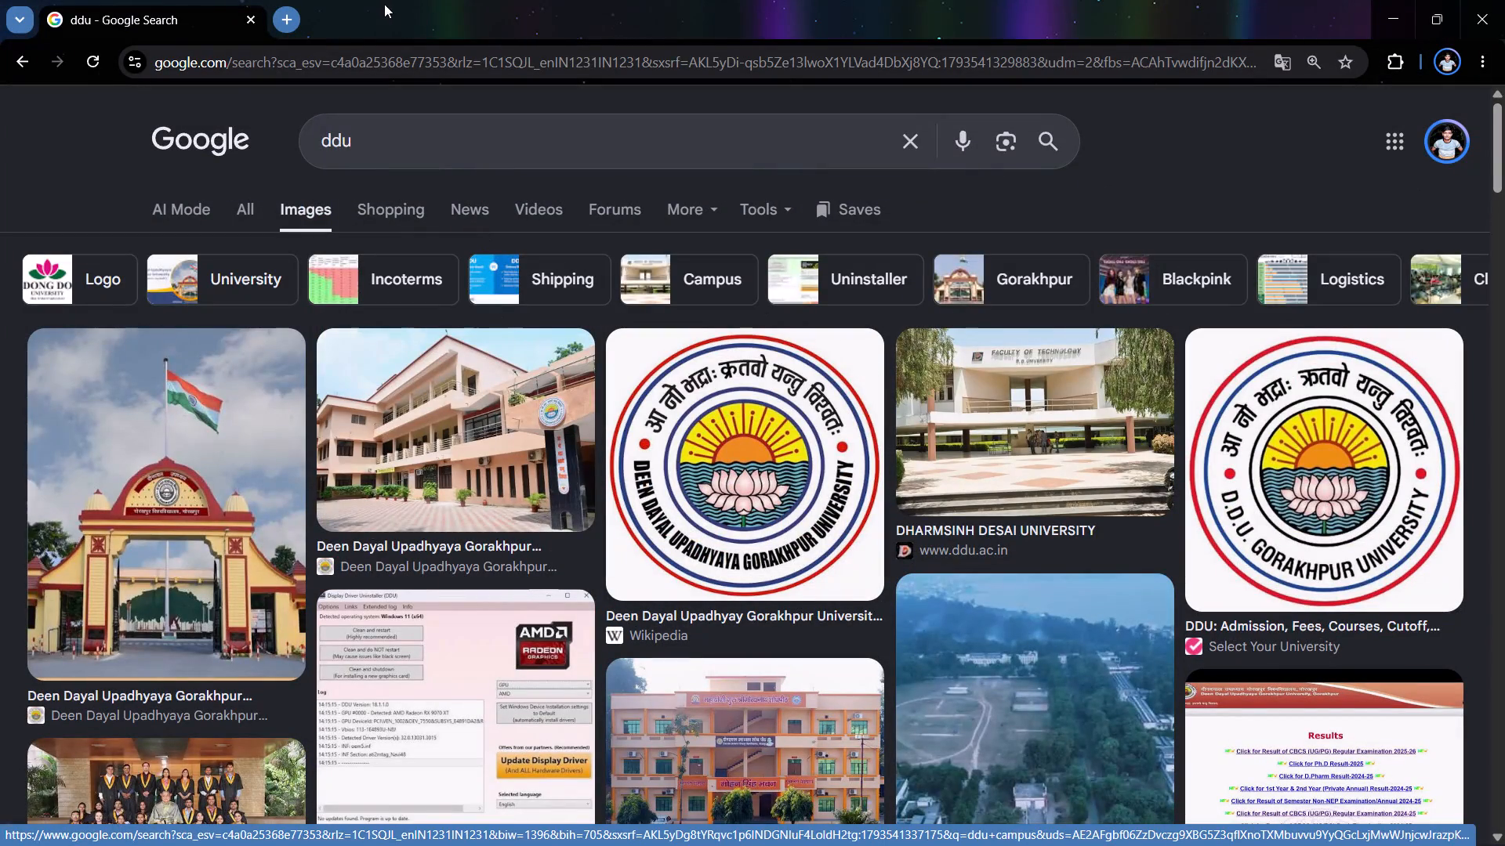
Switch to PowerPoint and paste the copied university logo onto the title slide.
click(1014, 839)
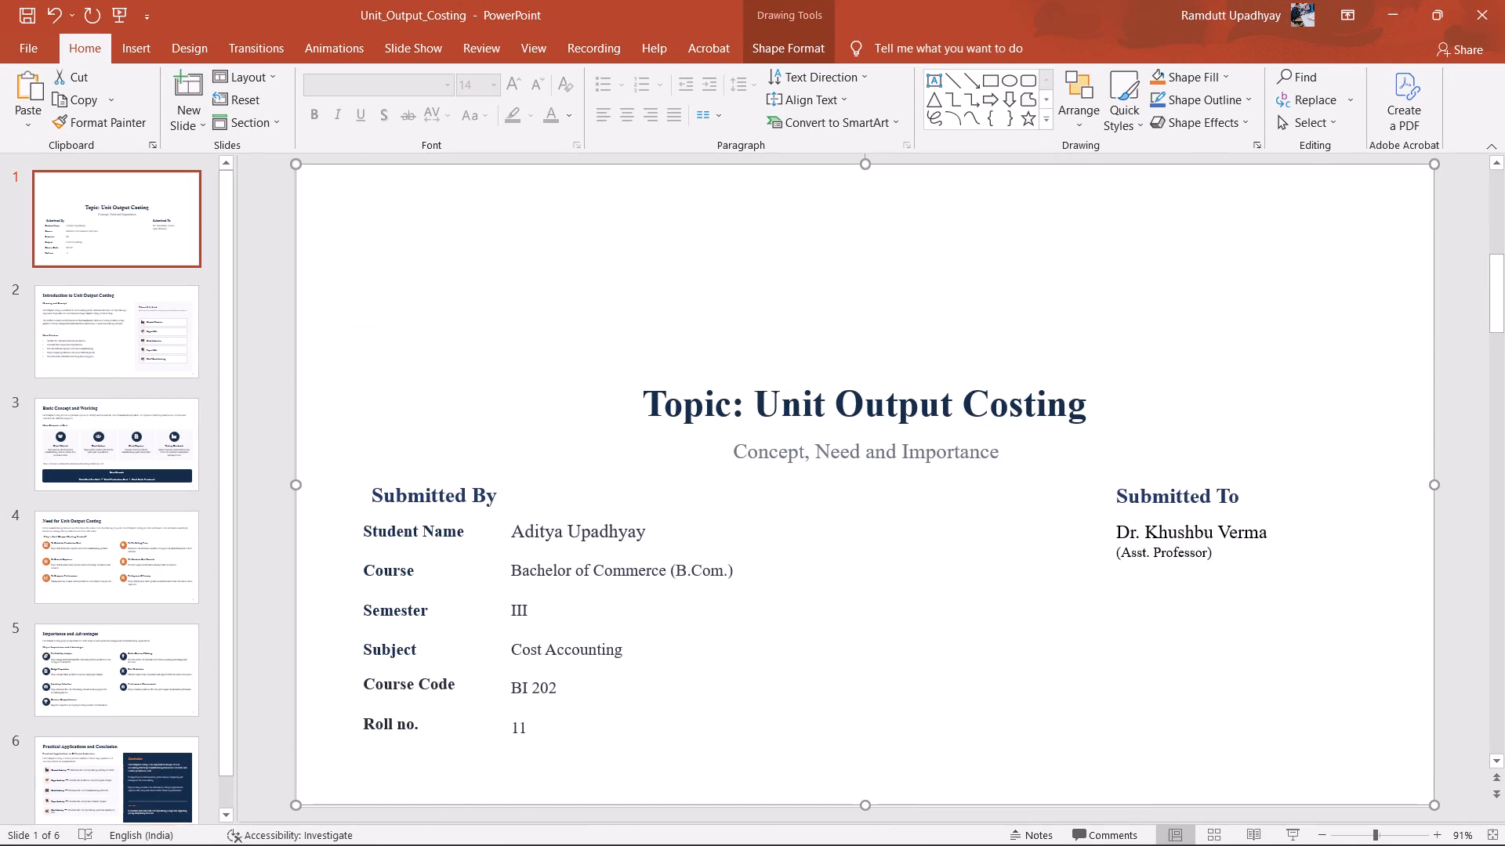
key(ctrl+v)
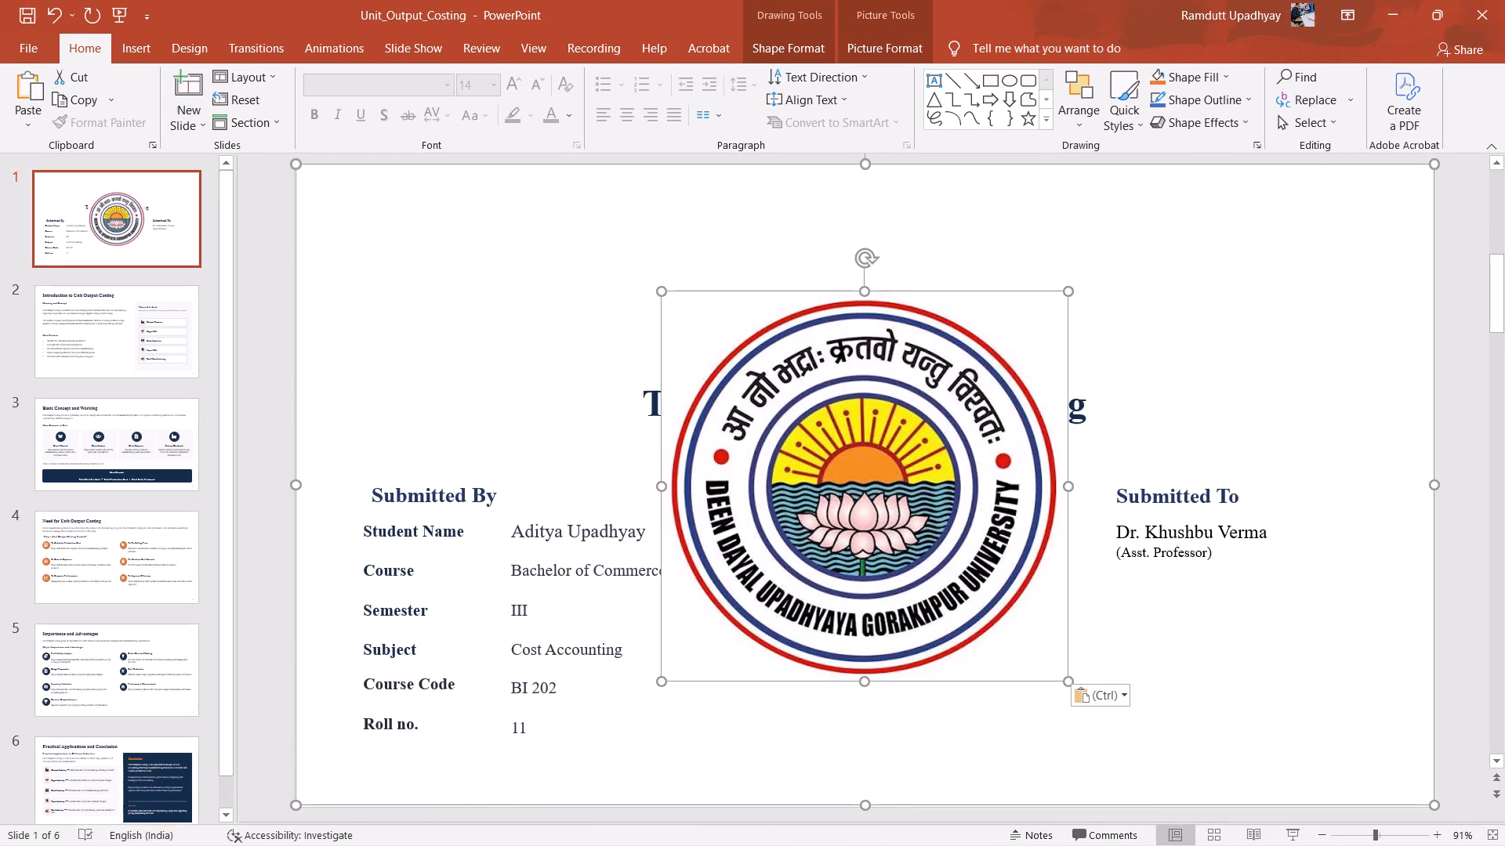
Shrink the pasted university logo to about half its width and slightly less than half its height.
drag(865, 678, 908, 485)
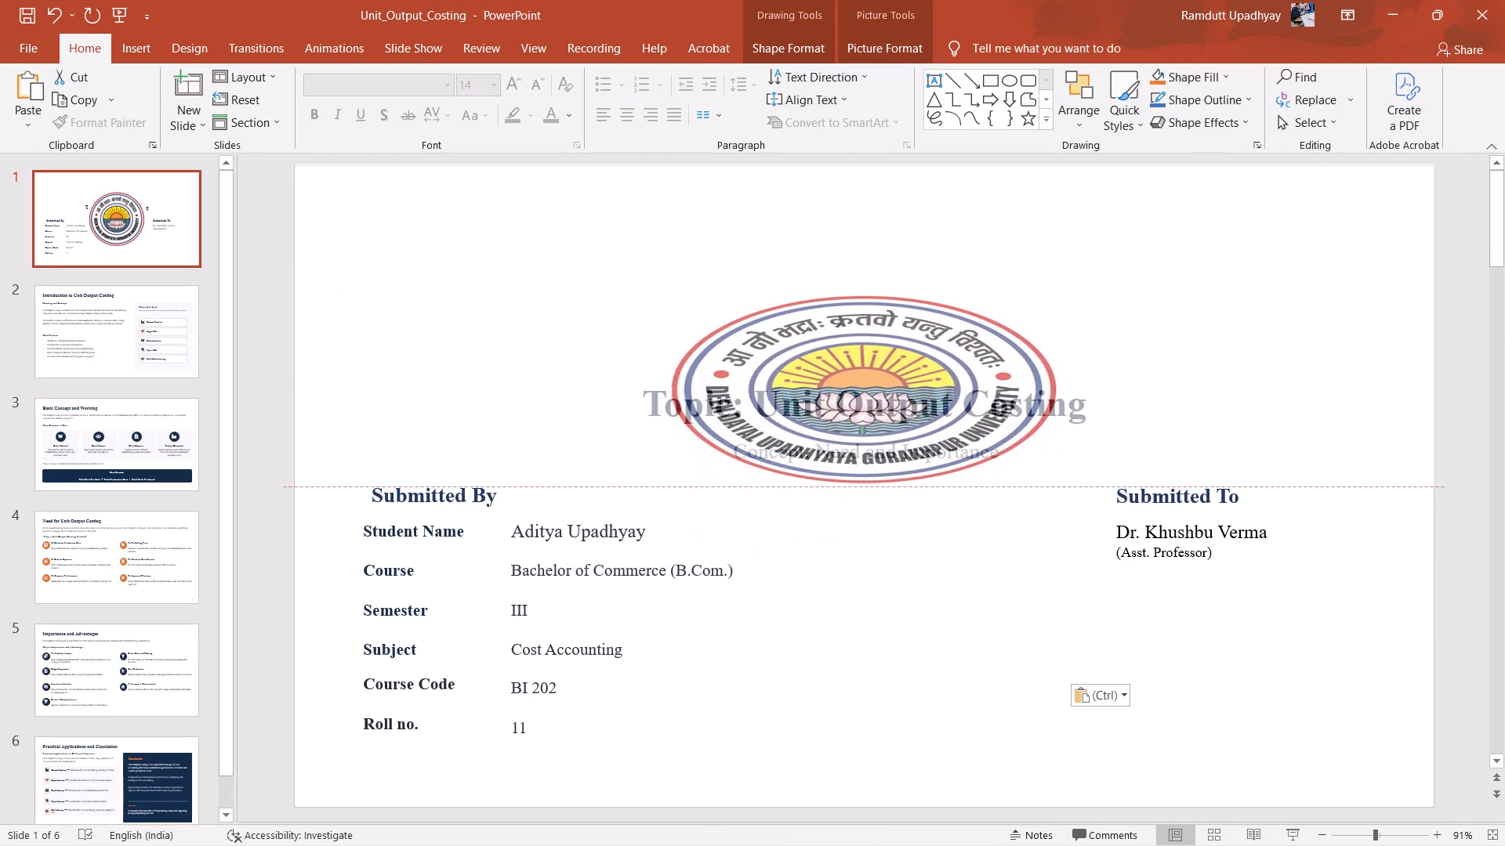
drag(908, 485, 908, 505)
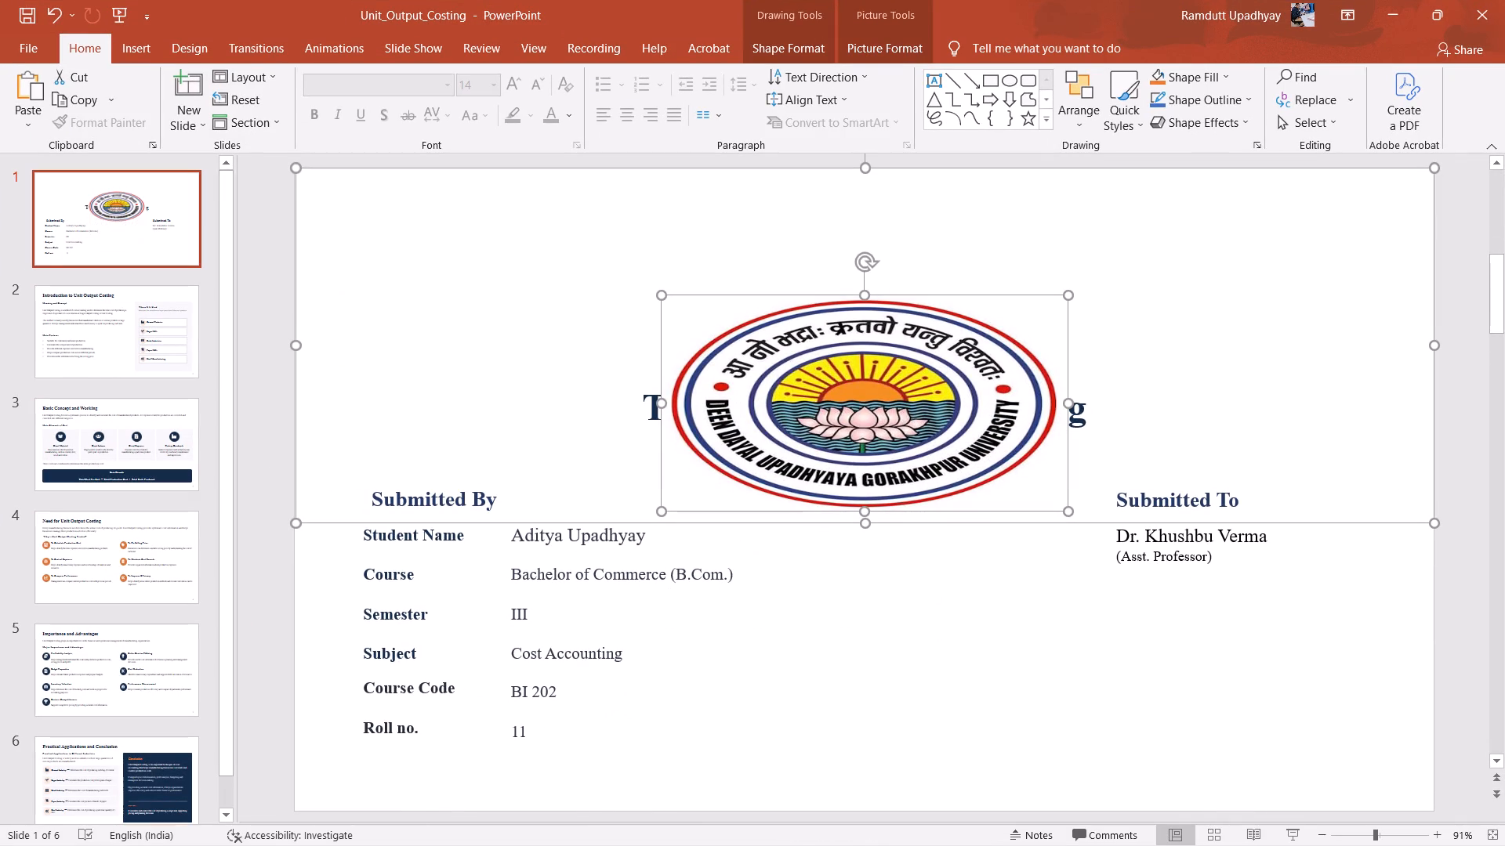
drag(658, 405, 856, 428)
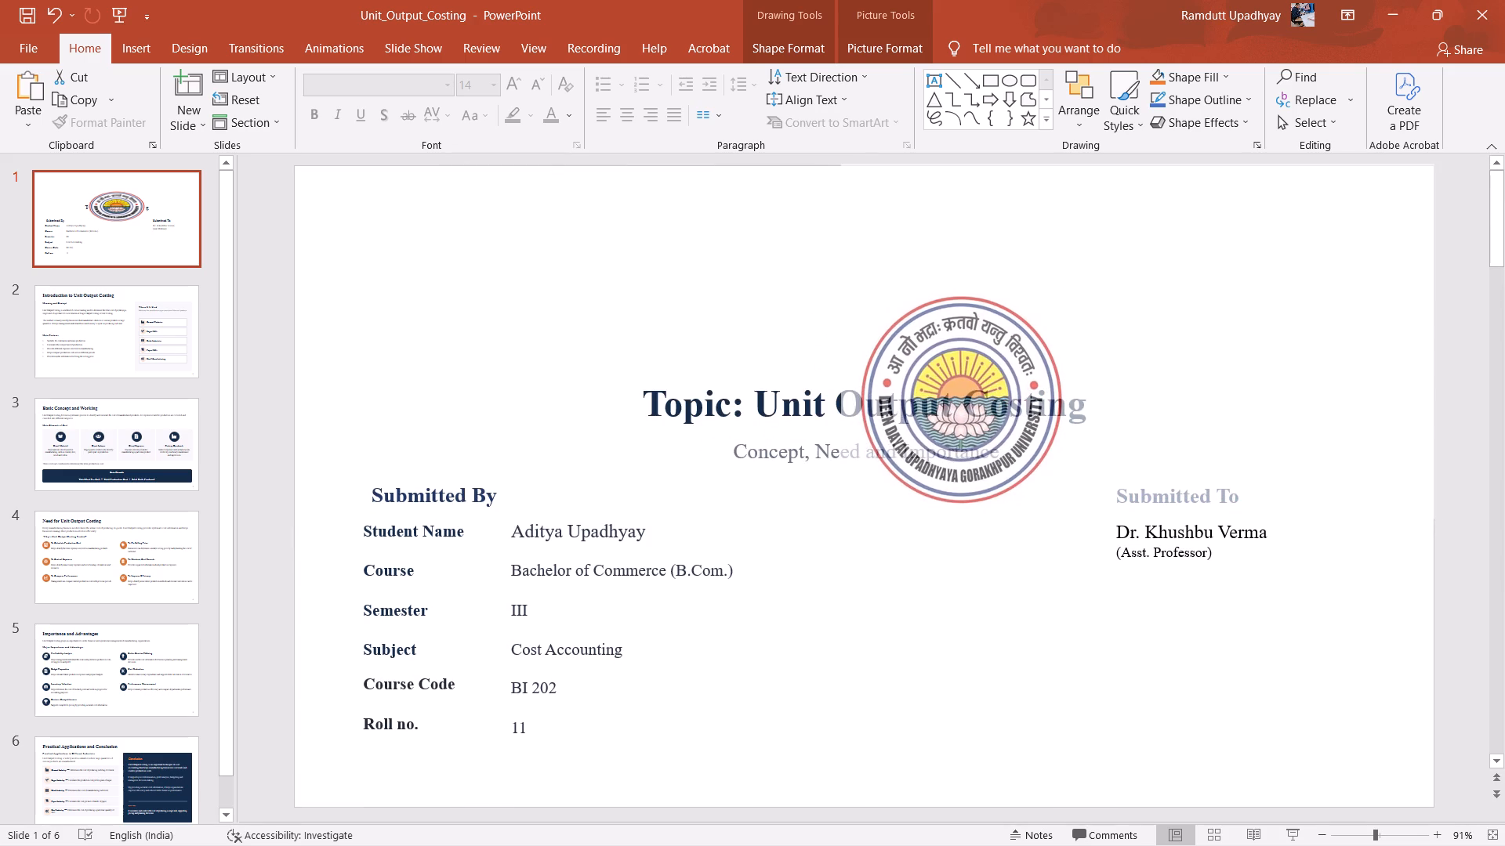
drag(856, 428, 869, 428)
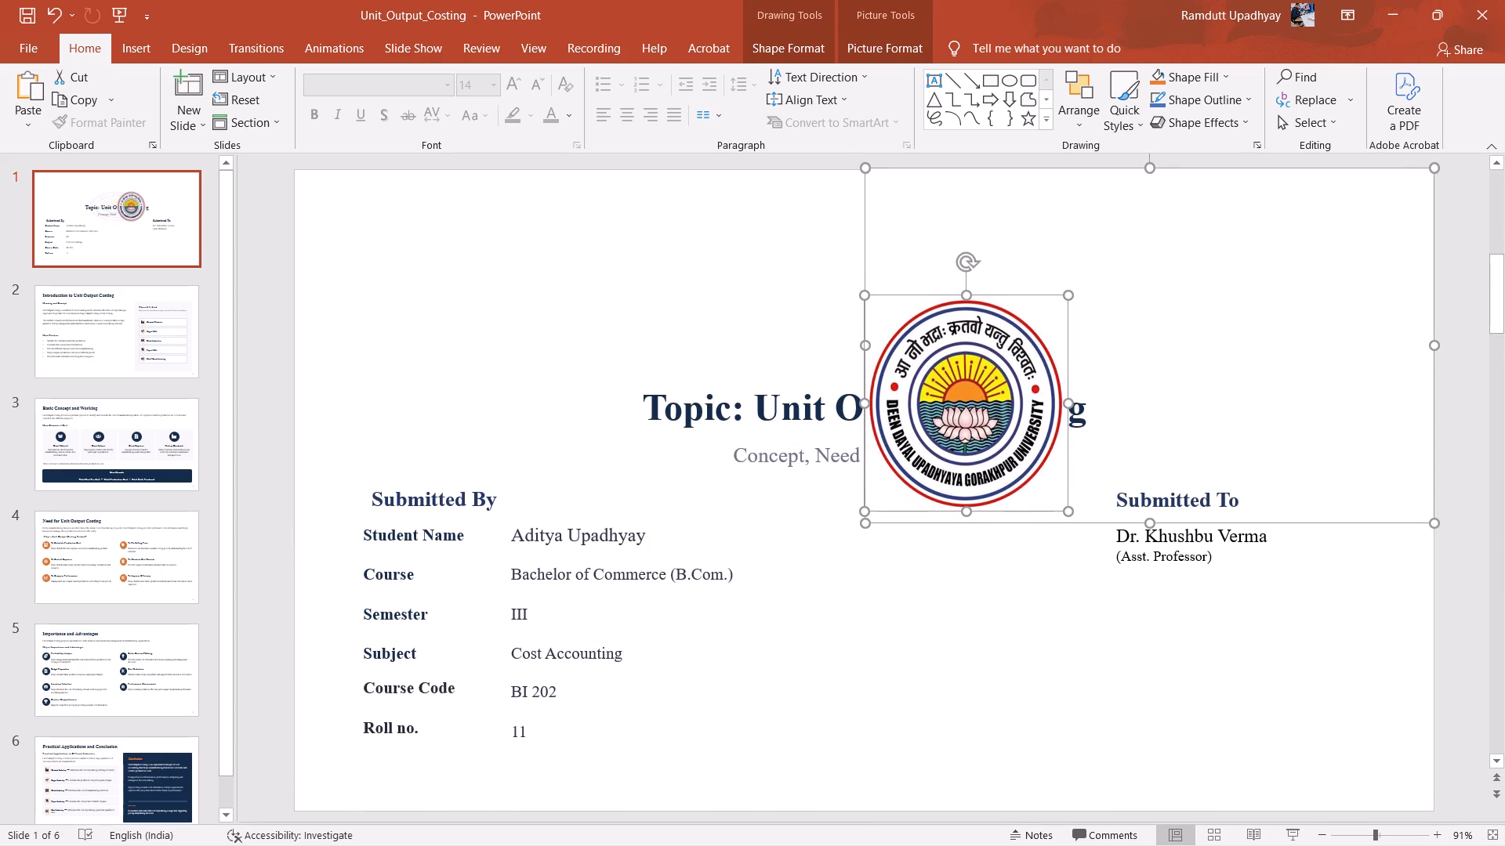
click(953, 568)
click(948, 417)
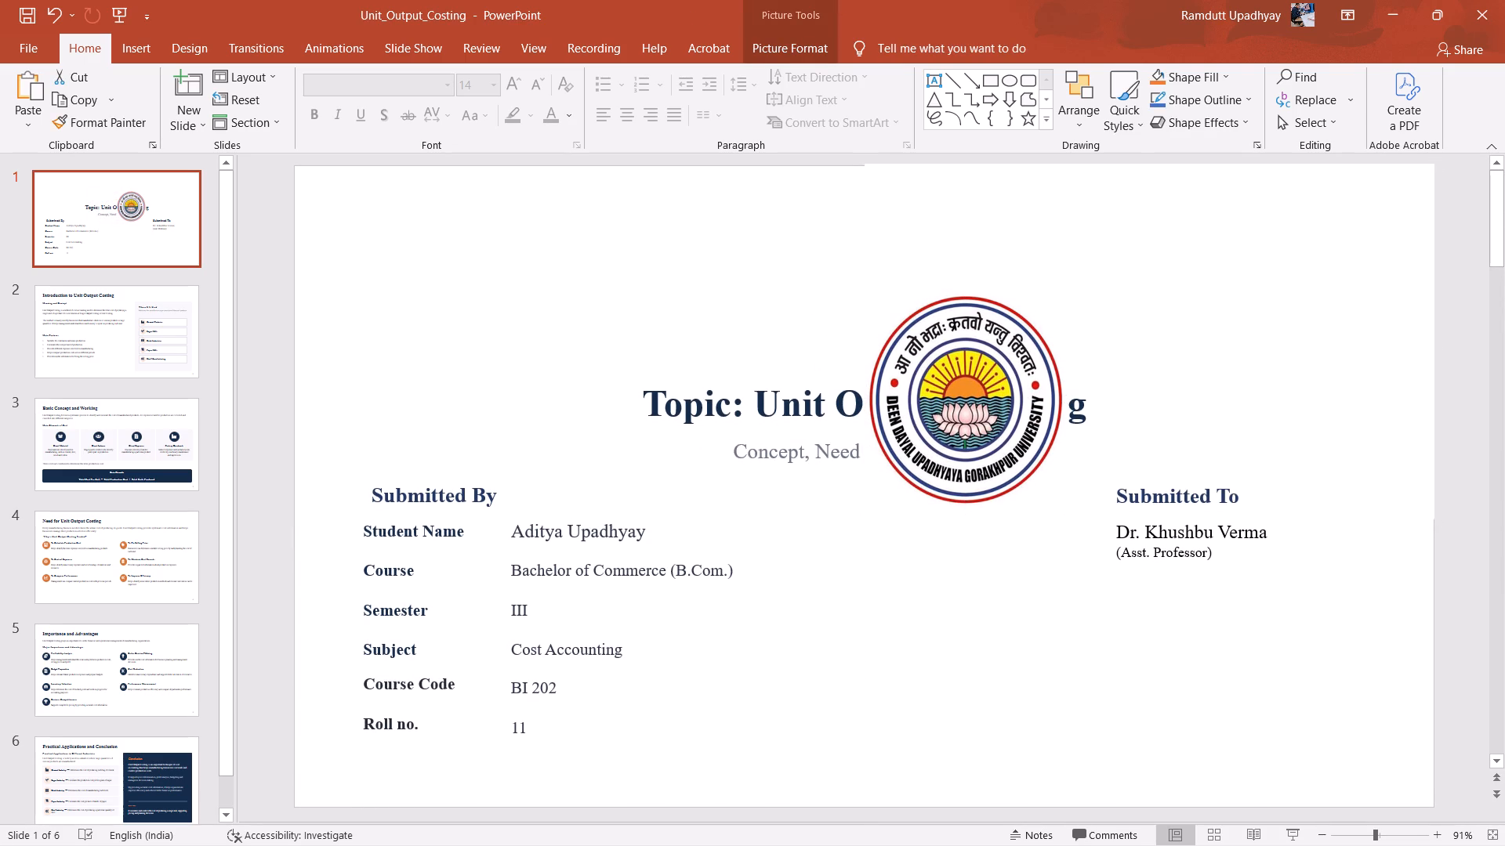
drag(966, 508, 967, 475)
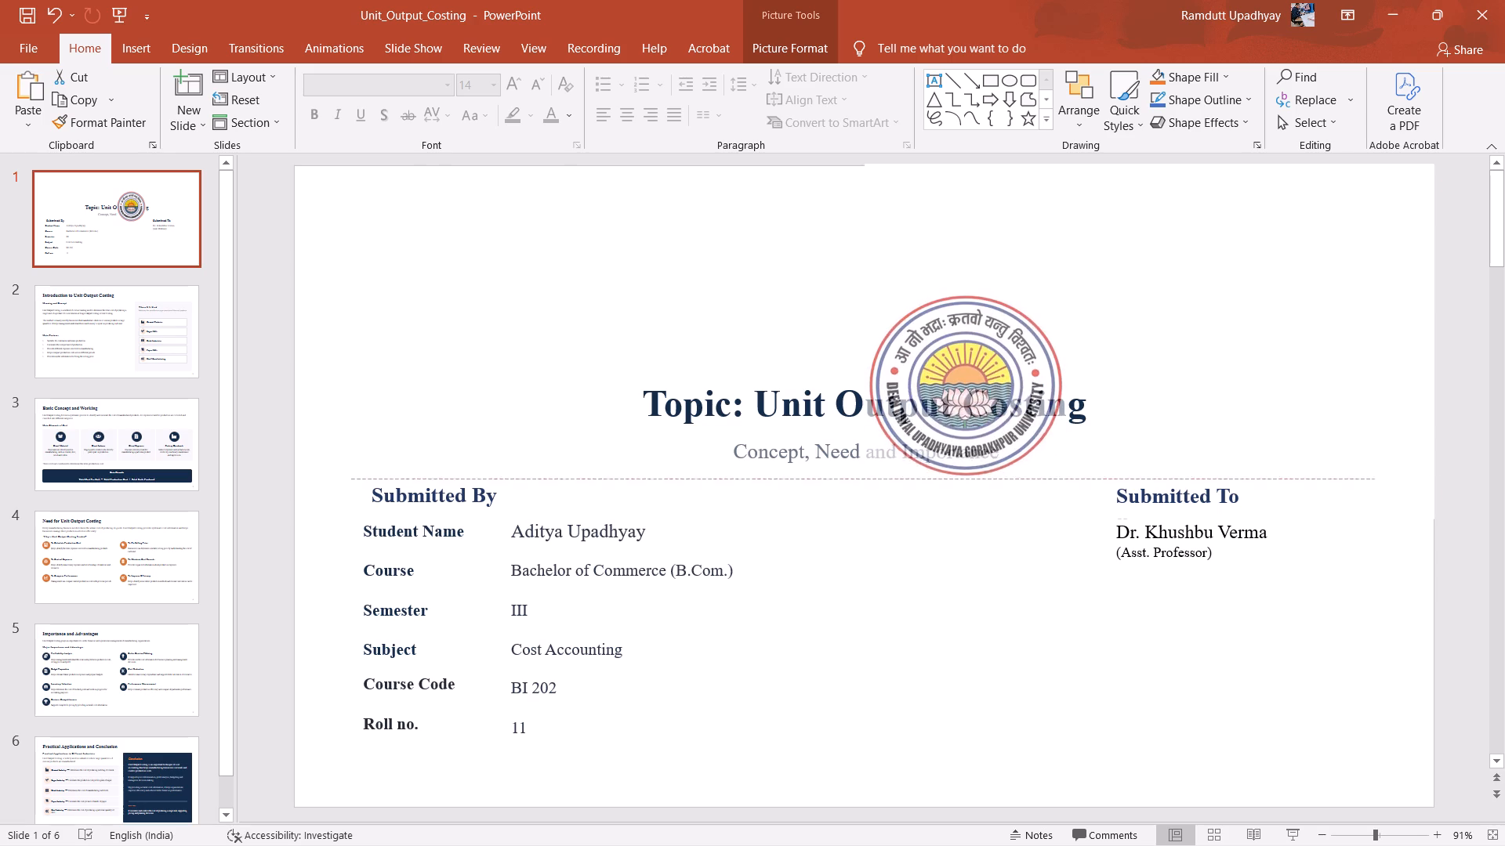
drag(967, 475, 969, 462)
Move the university logo up to the slide's top edge, above the "Topic: Unit Output Costing" heading.
drag(970, 401, 824, 284)
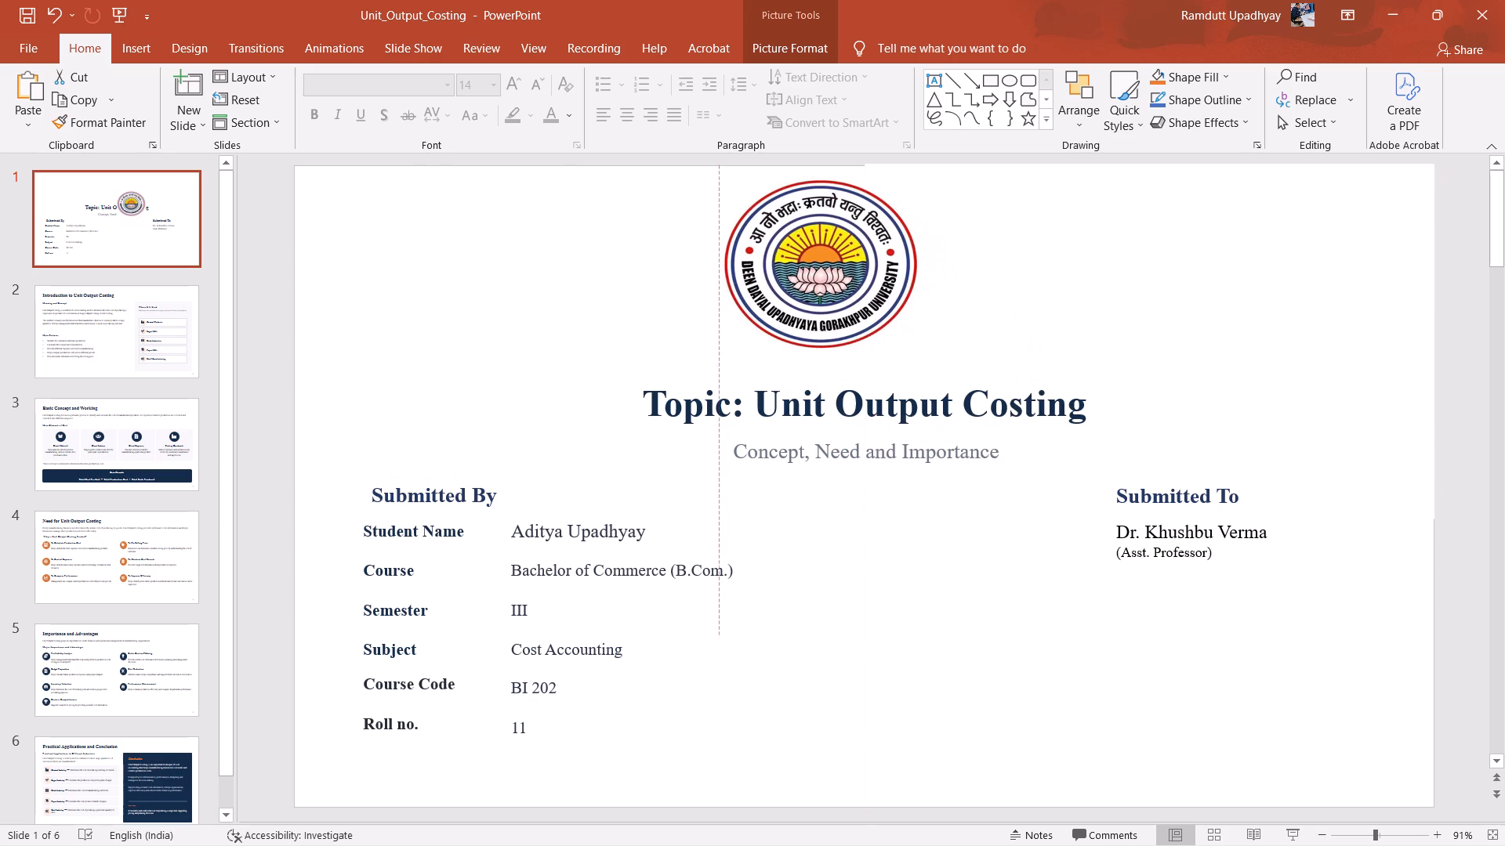
drag(824, 284, 830, 249)
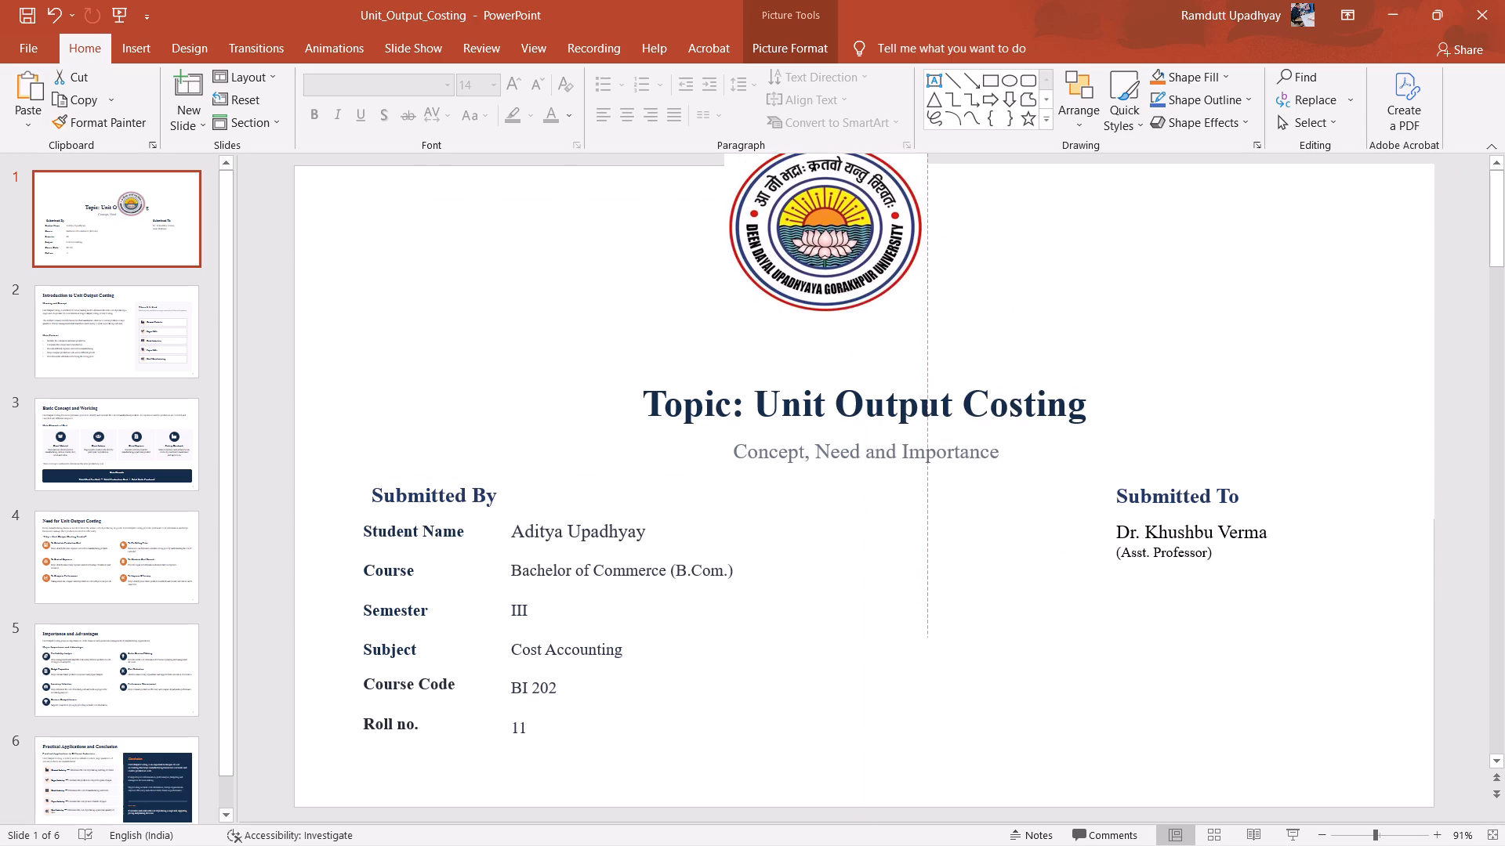
drag(830, 249, 829, 273)
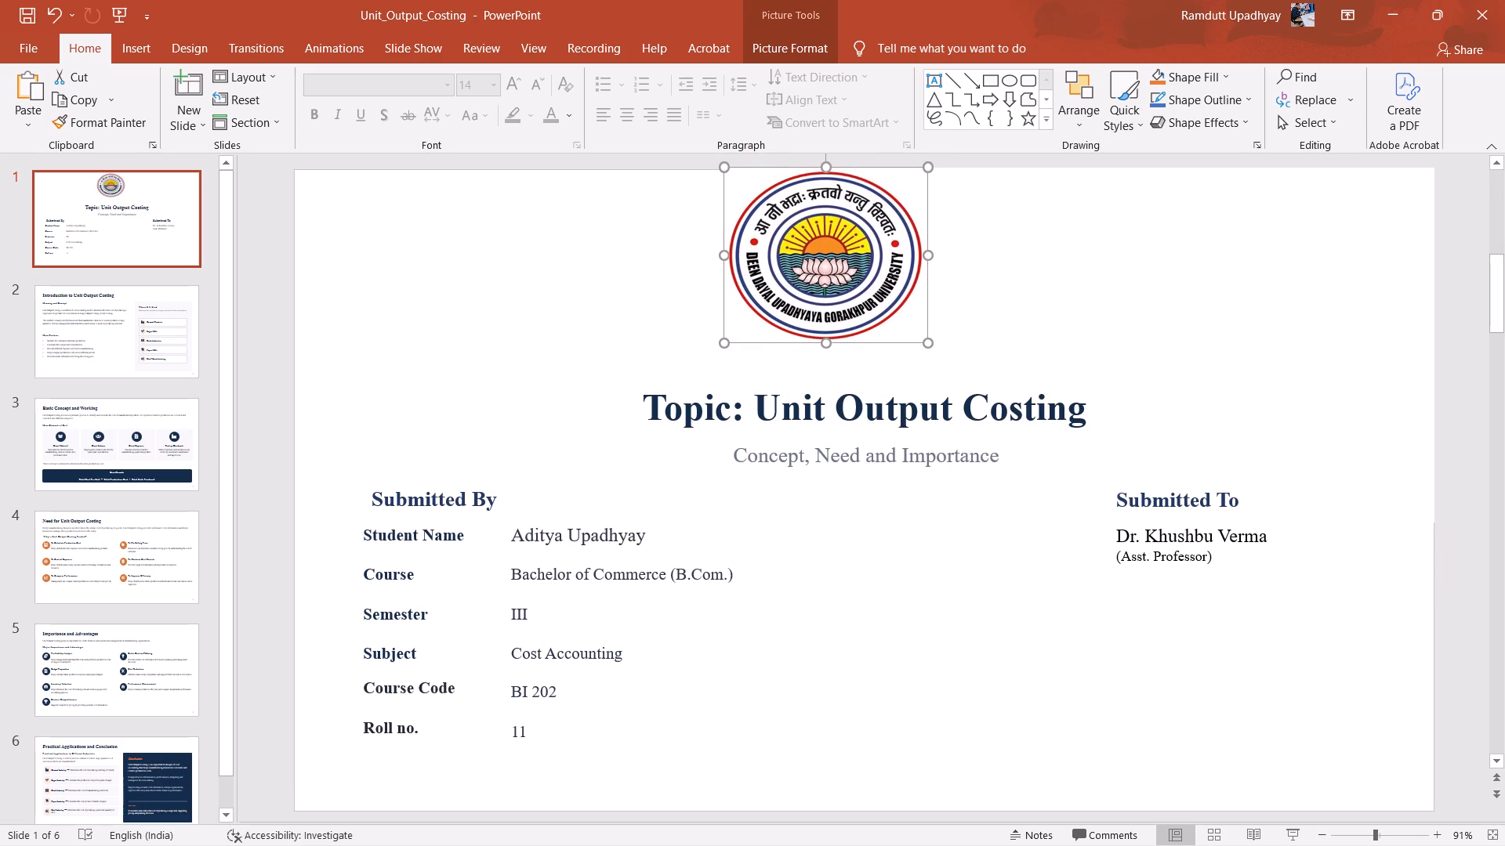
click(1014, 285)
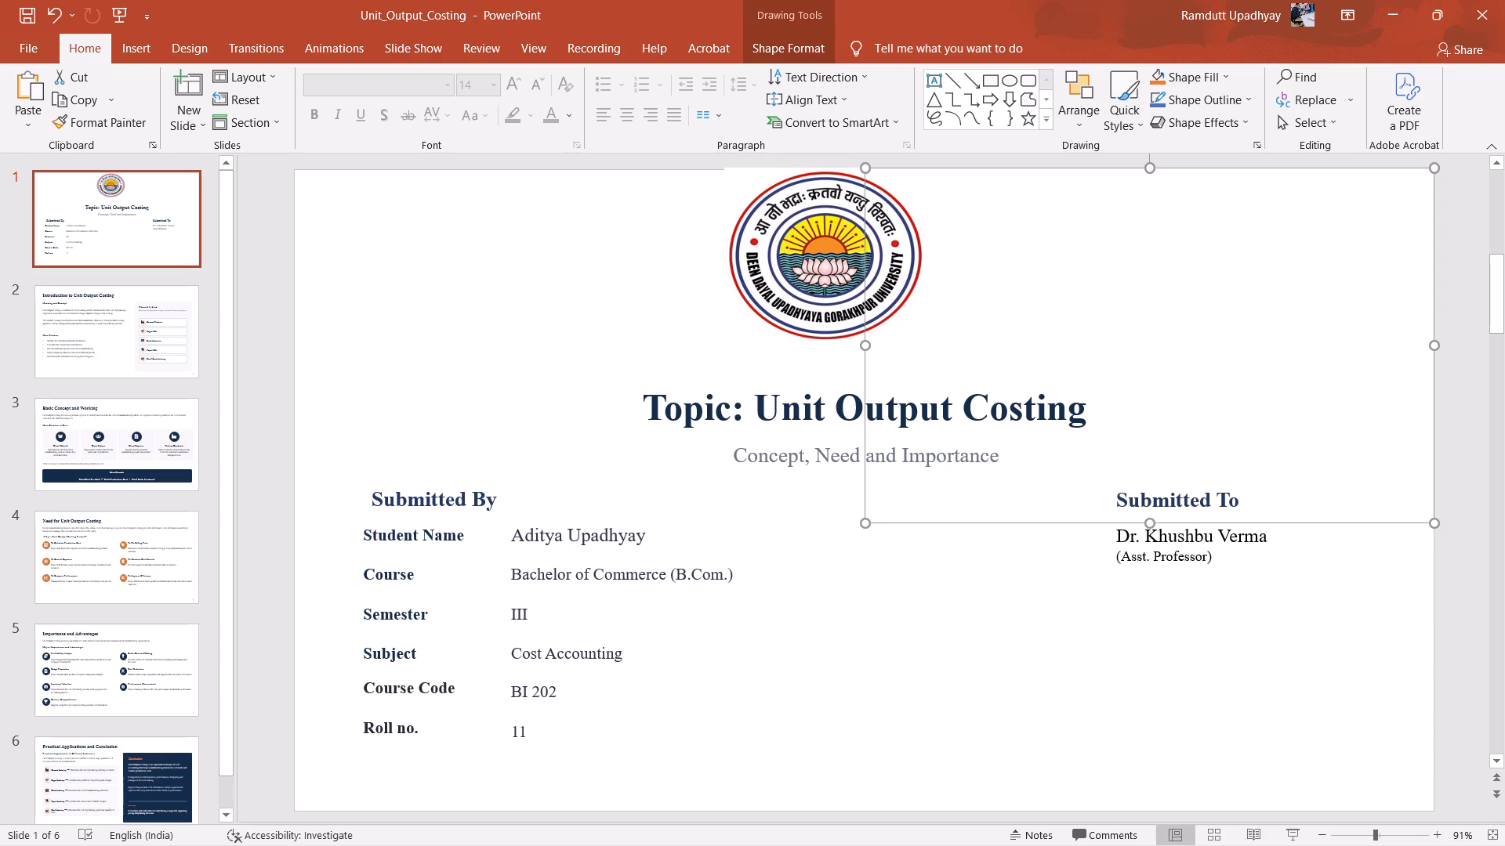
click(865, 523)
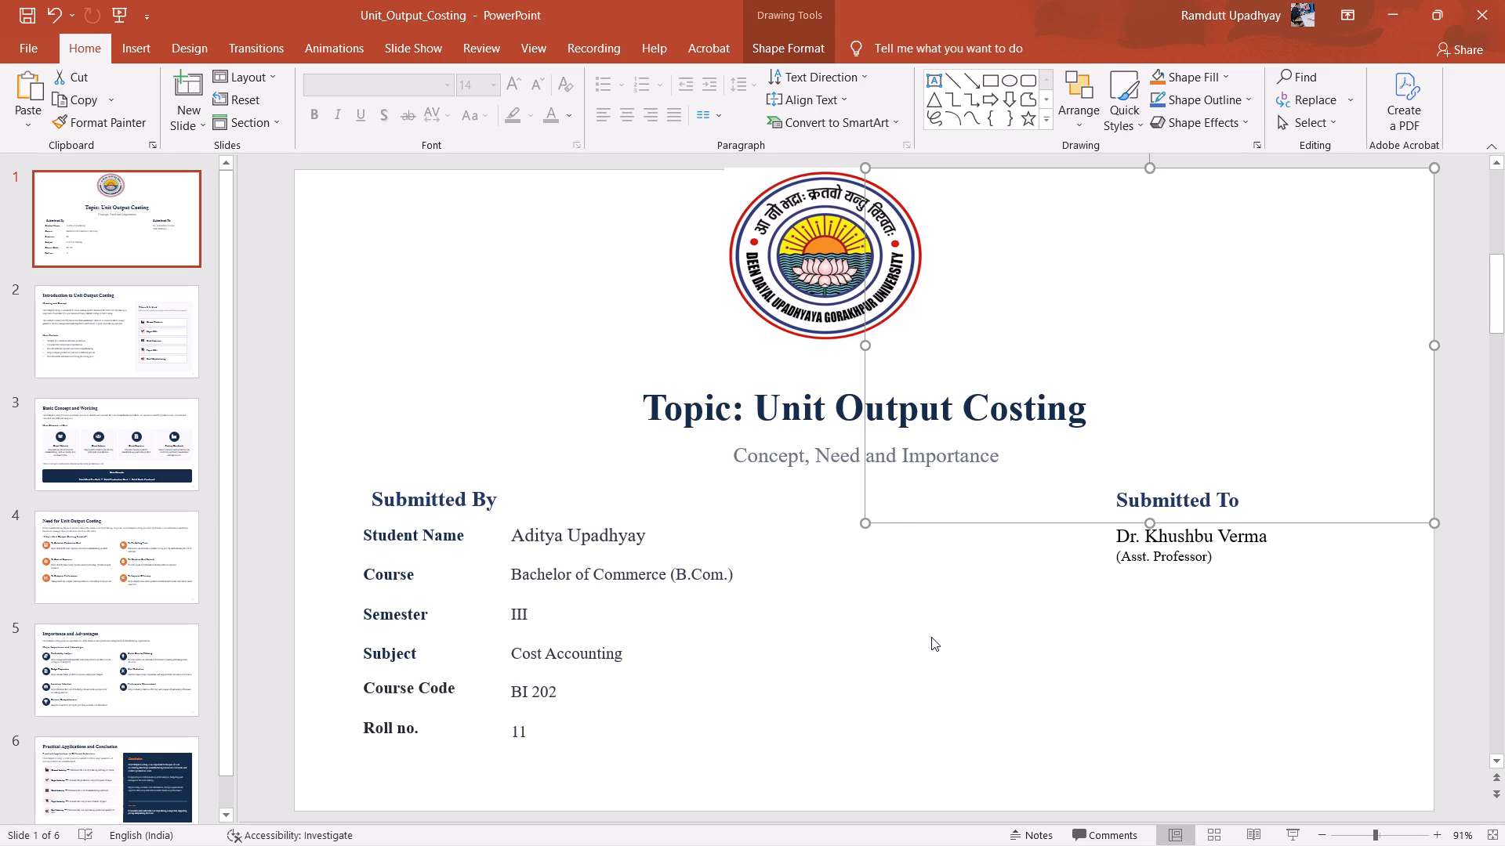
click(931, 637)
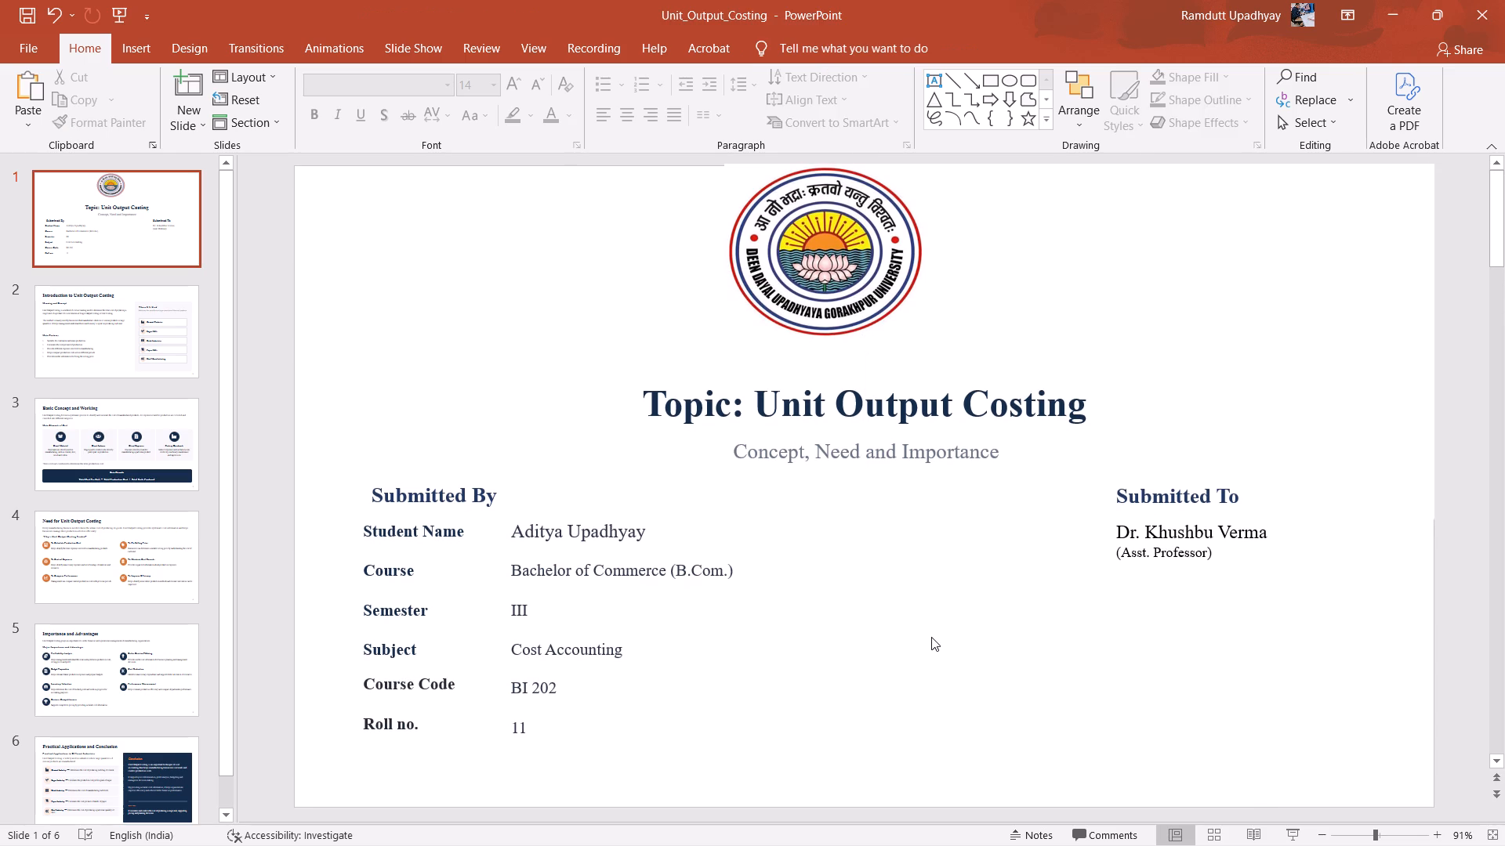
Shrink the university logo a little more in height and width and centre it horizontally just above the heading.
click(843, 268)
drag(836, 249, 847, 288)
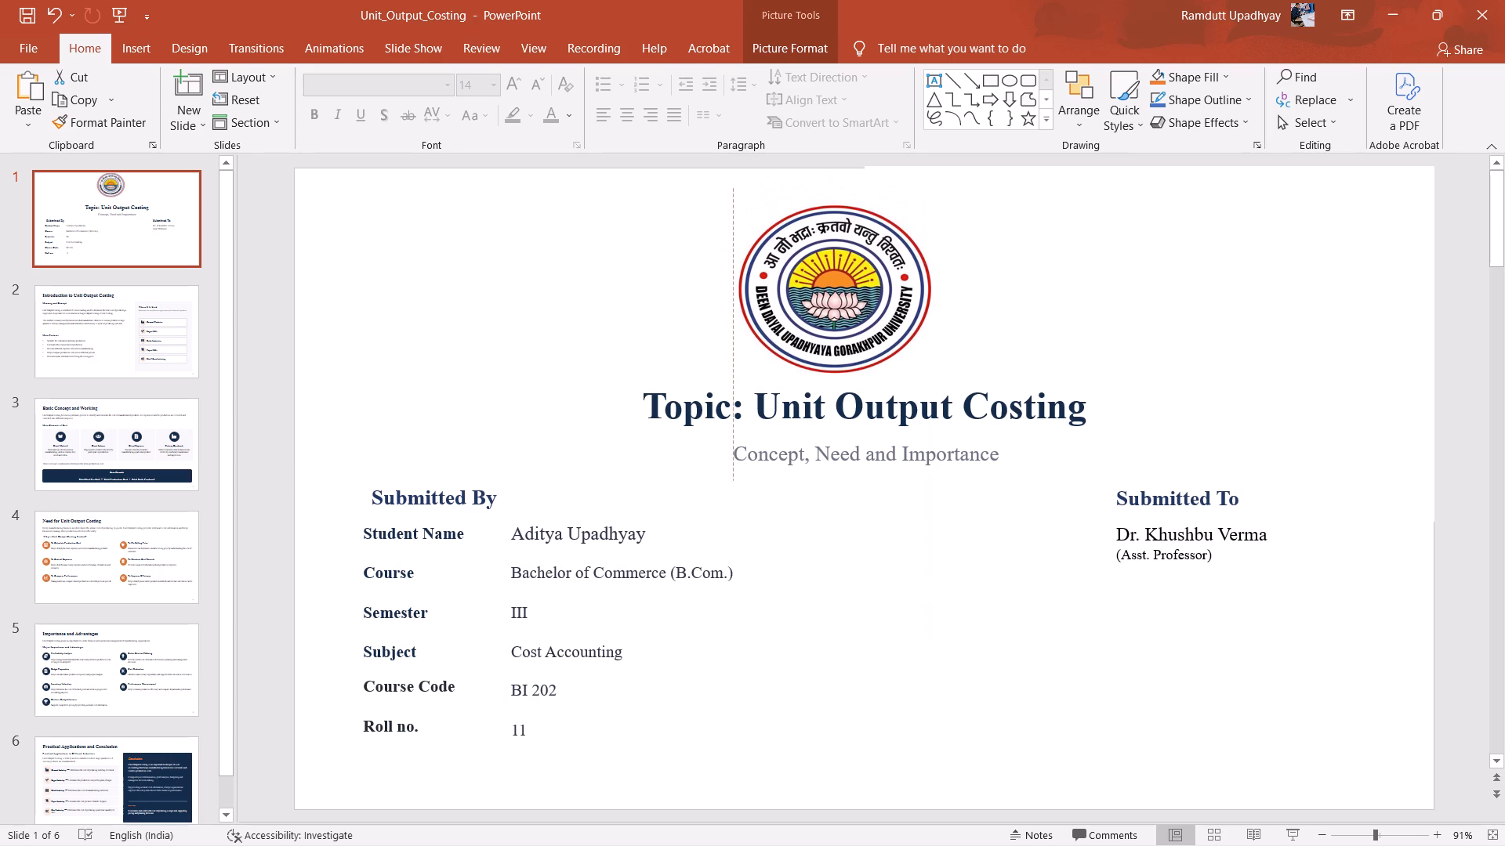
drag(847, 288, 847, 290)
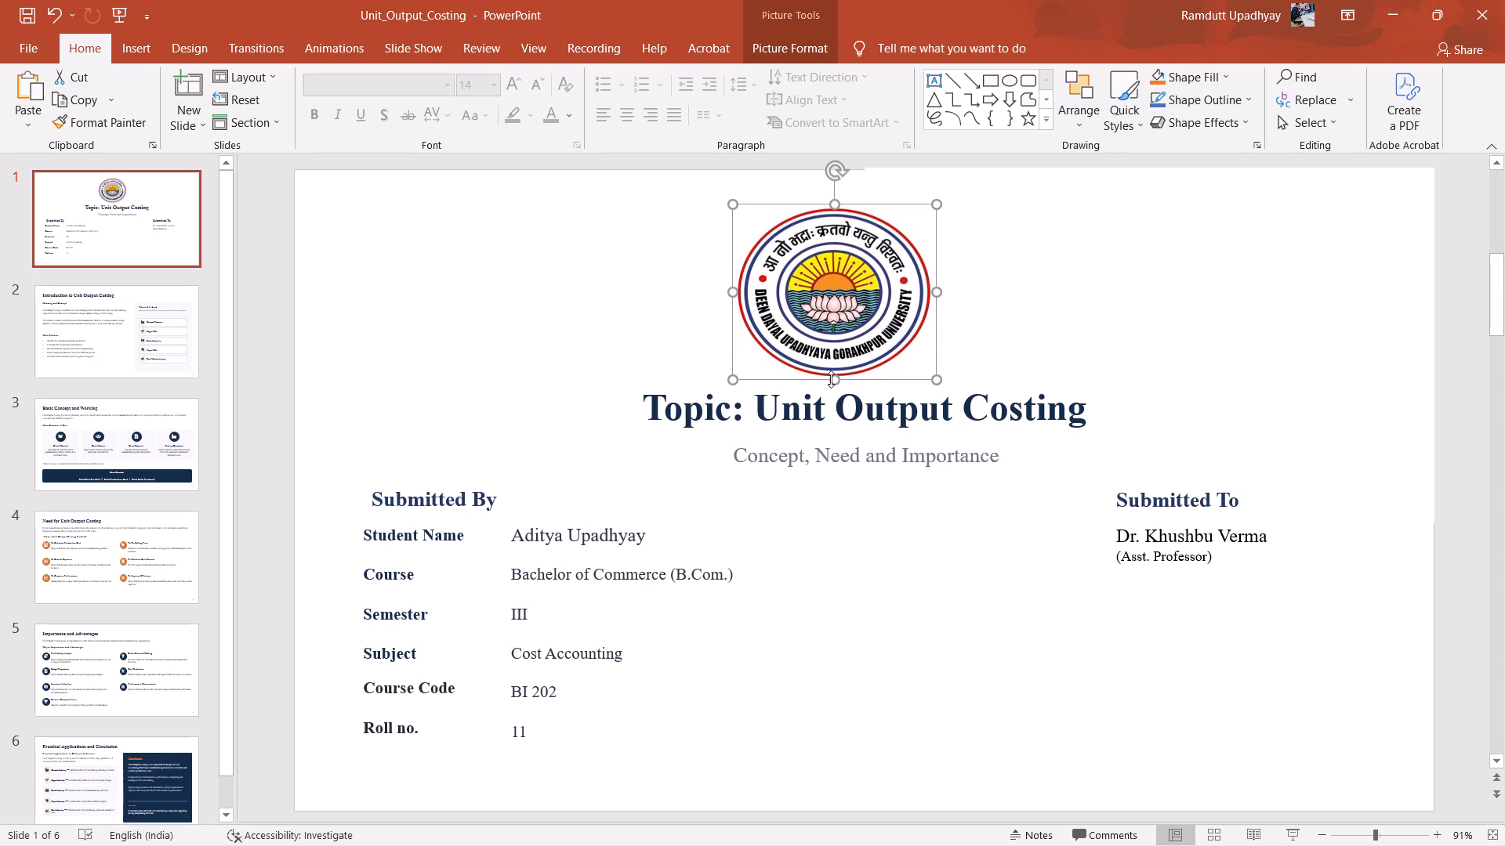
drag(831, 379, 832, 347)
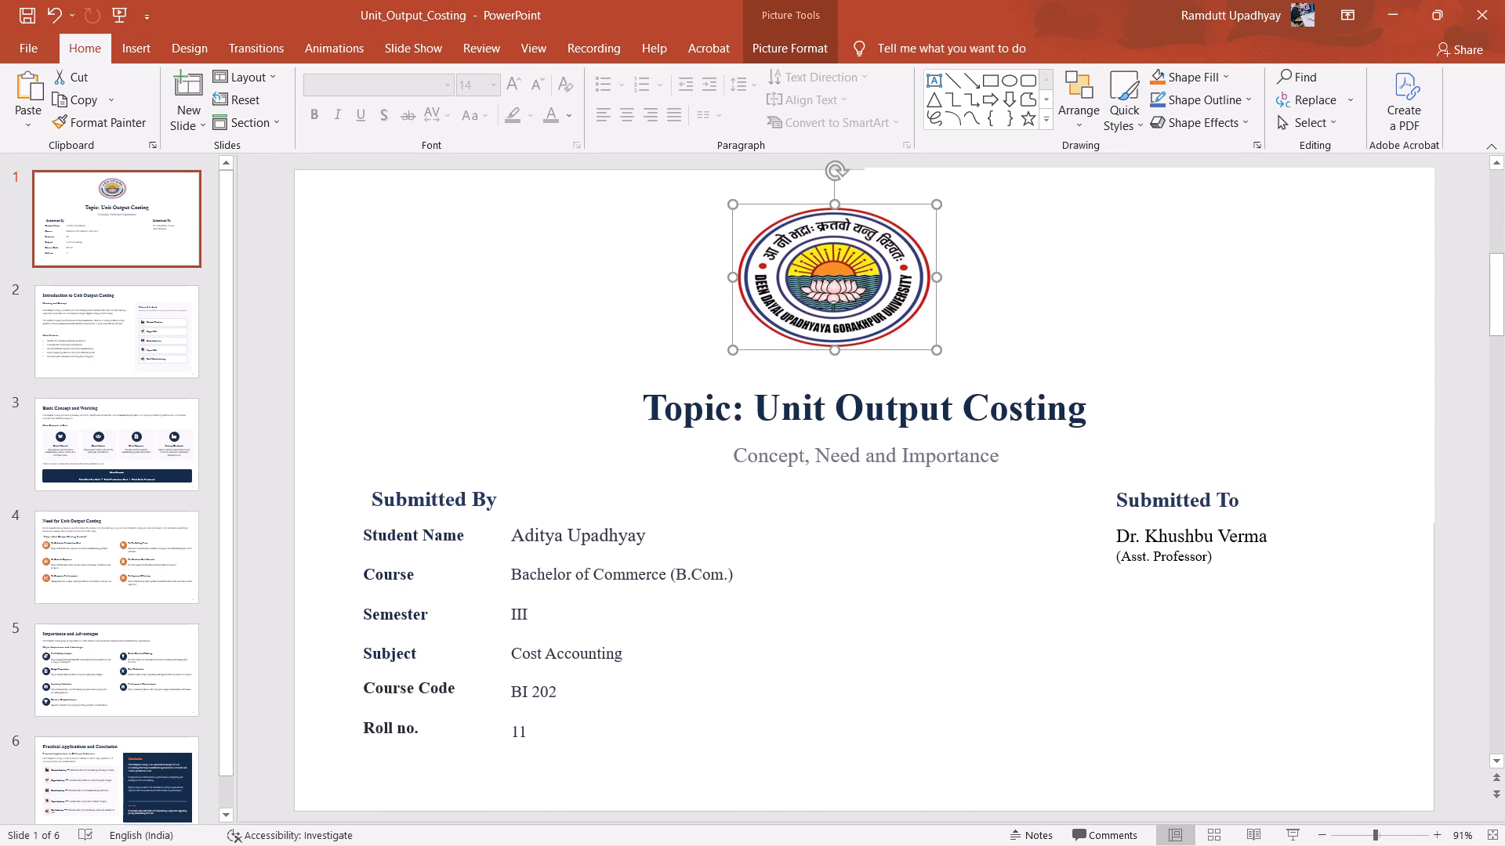
drag(735, 280, 772, 287)
drag(855, 287, 865, 310)
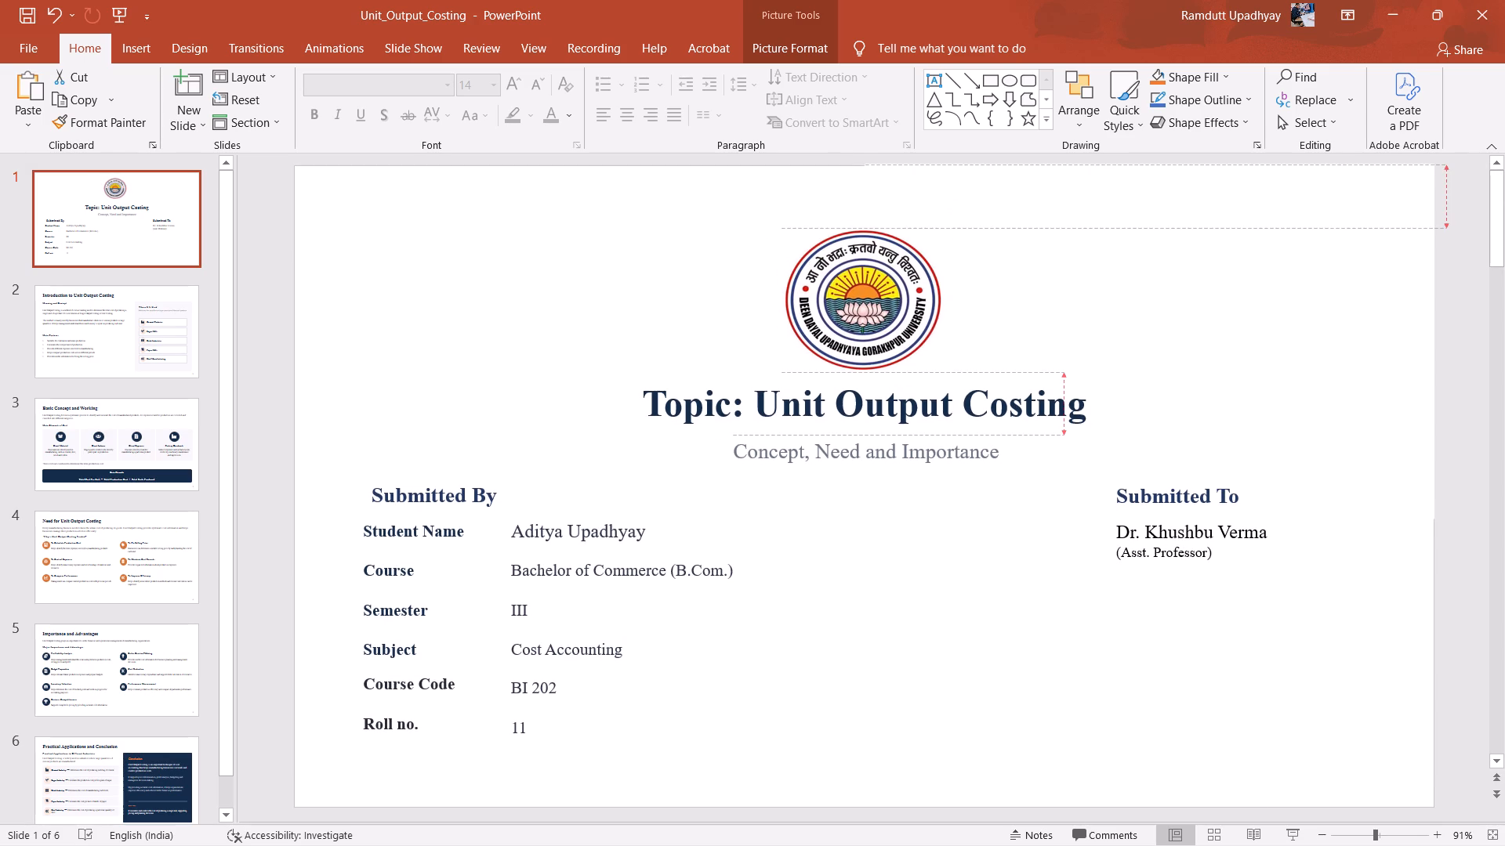
drag(865, 310, 868, 310)
click(887, 660)
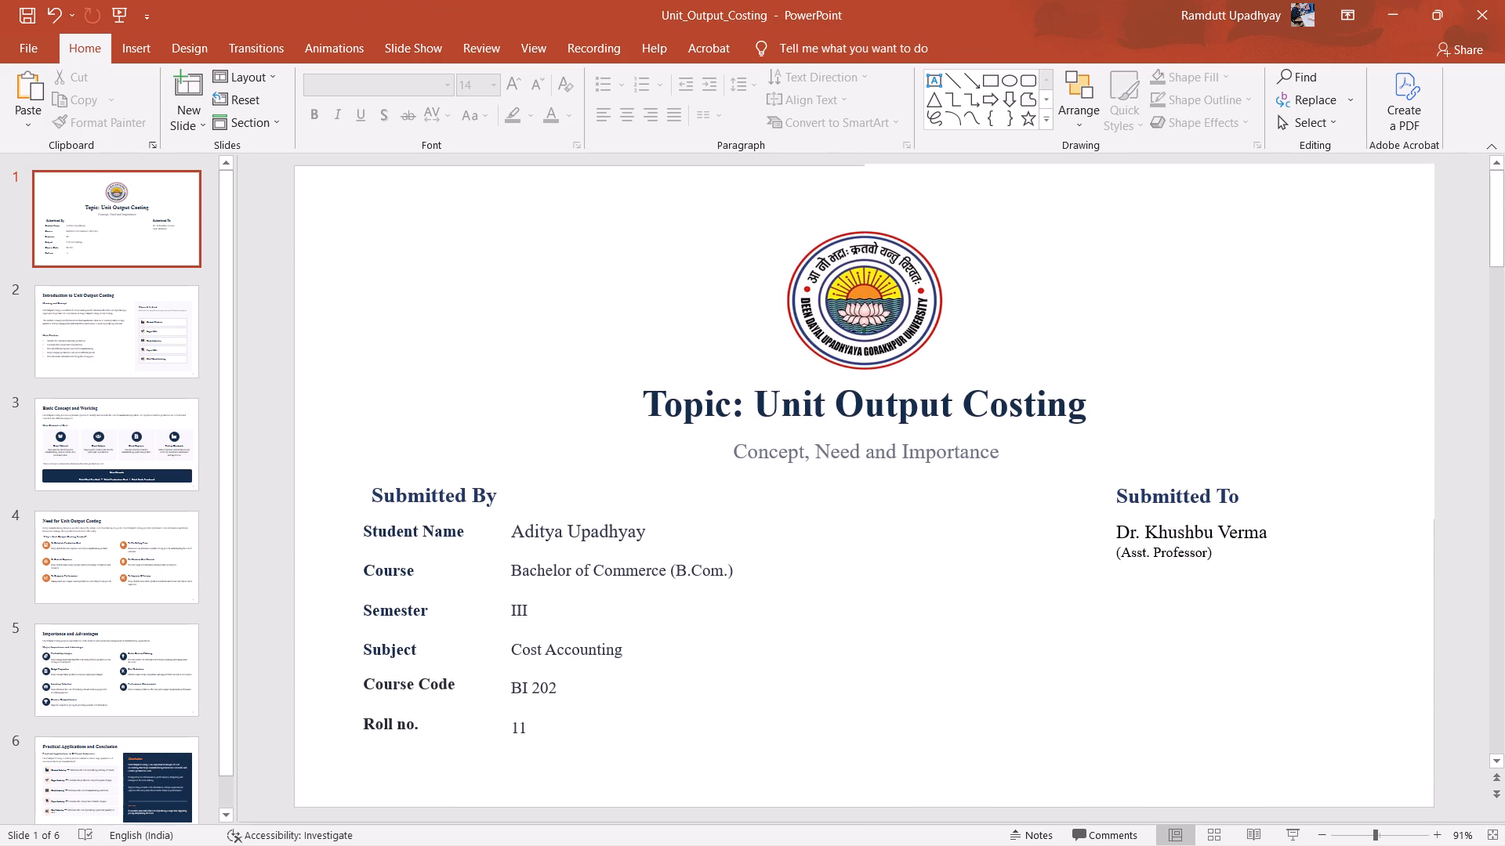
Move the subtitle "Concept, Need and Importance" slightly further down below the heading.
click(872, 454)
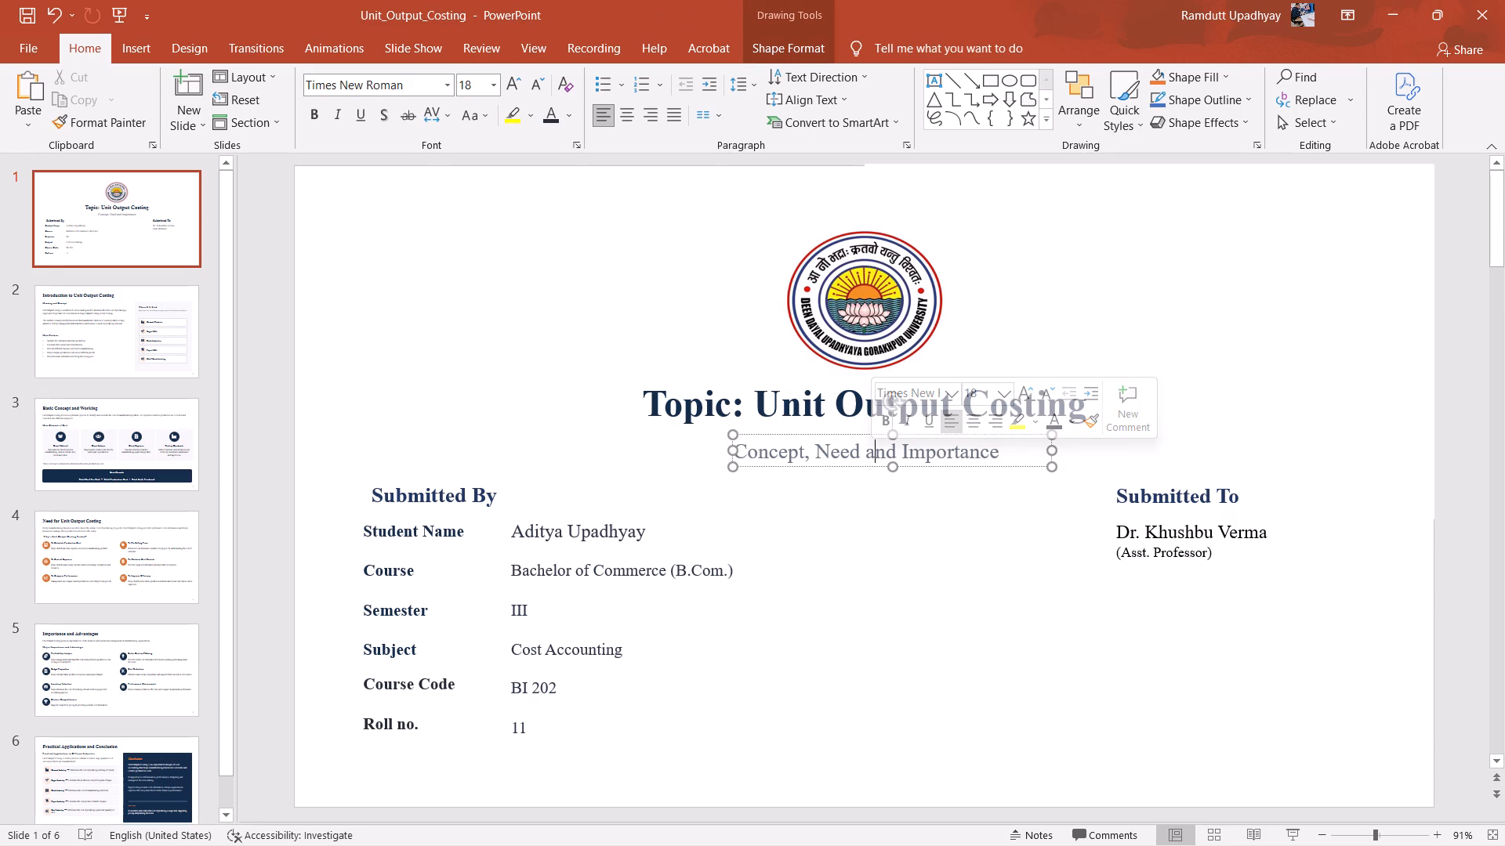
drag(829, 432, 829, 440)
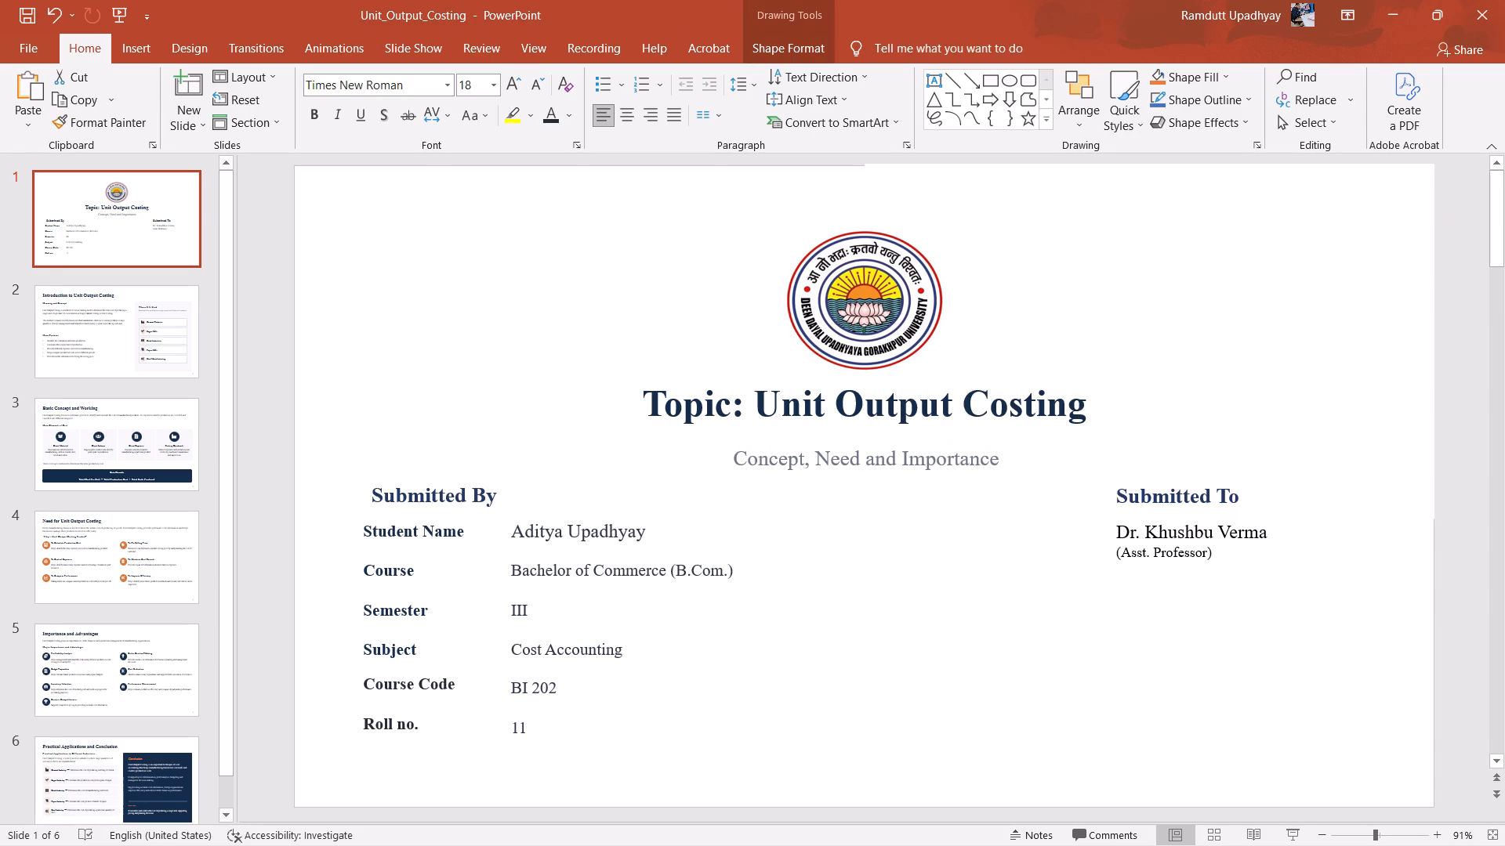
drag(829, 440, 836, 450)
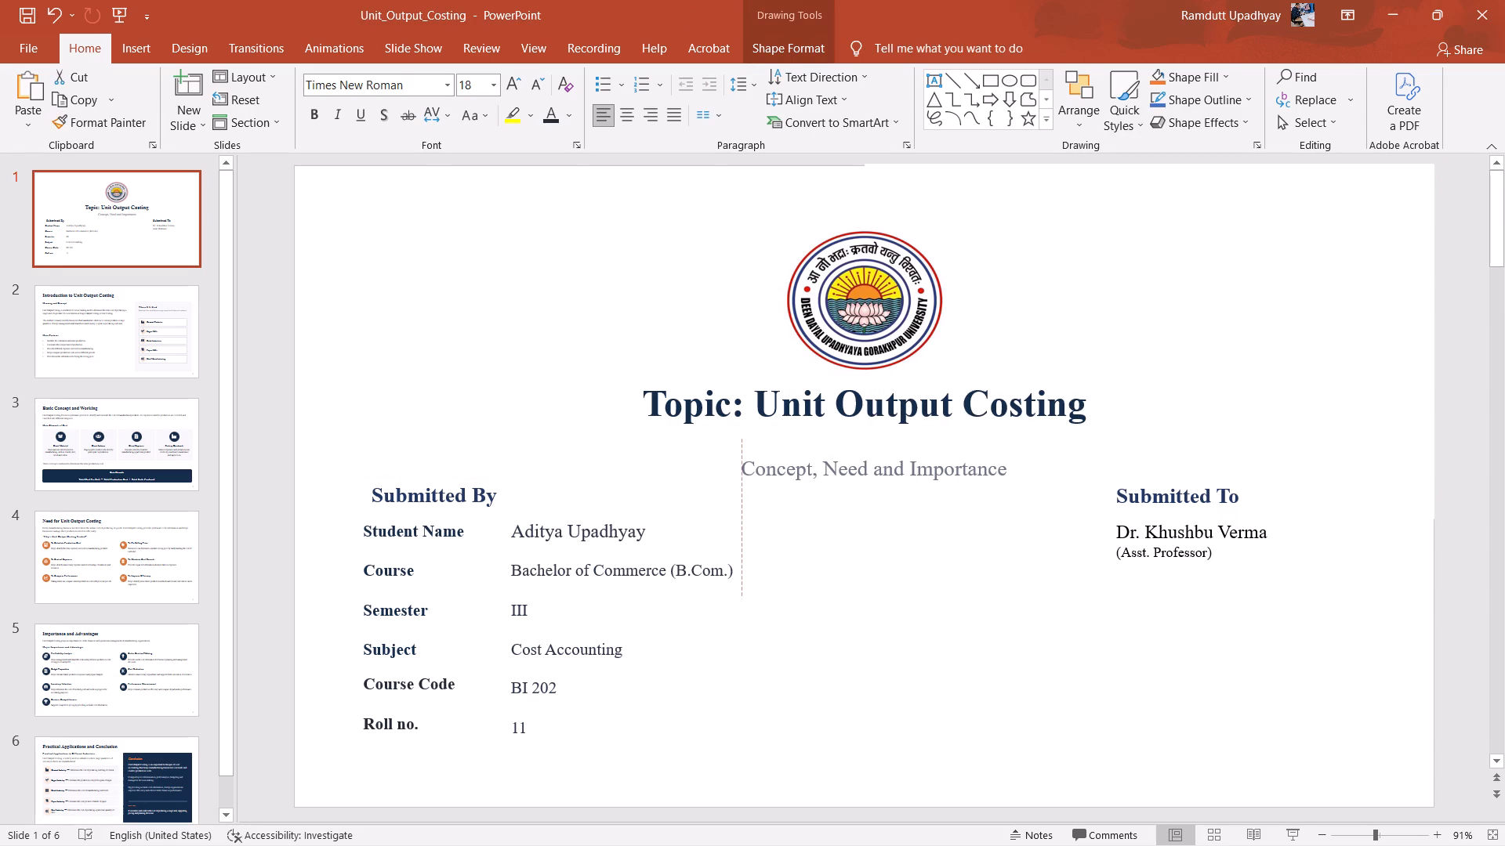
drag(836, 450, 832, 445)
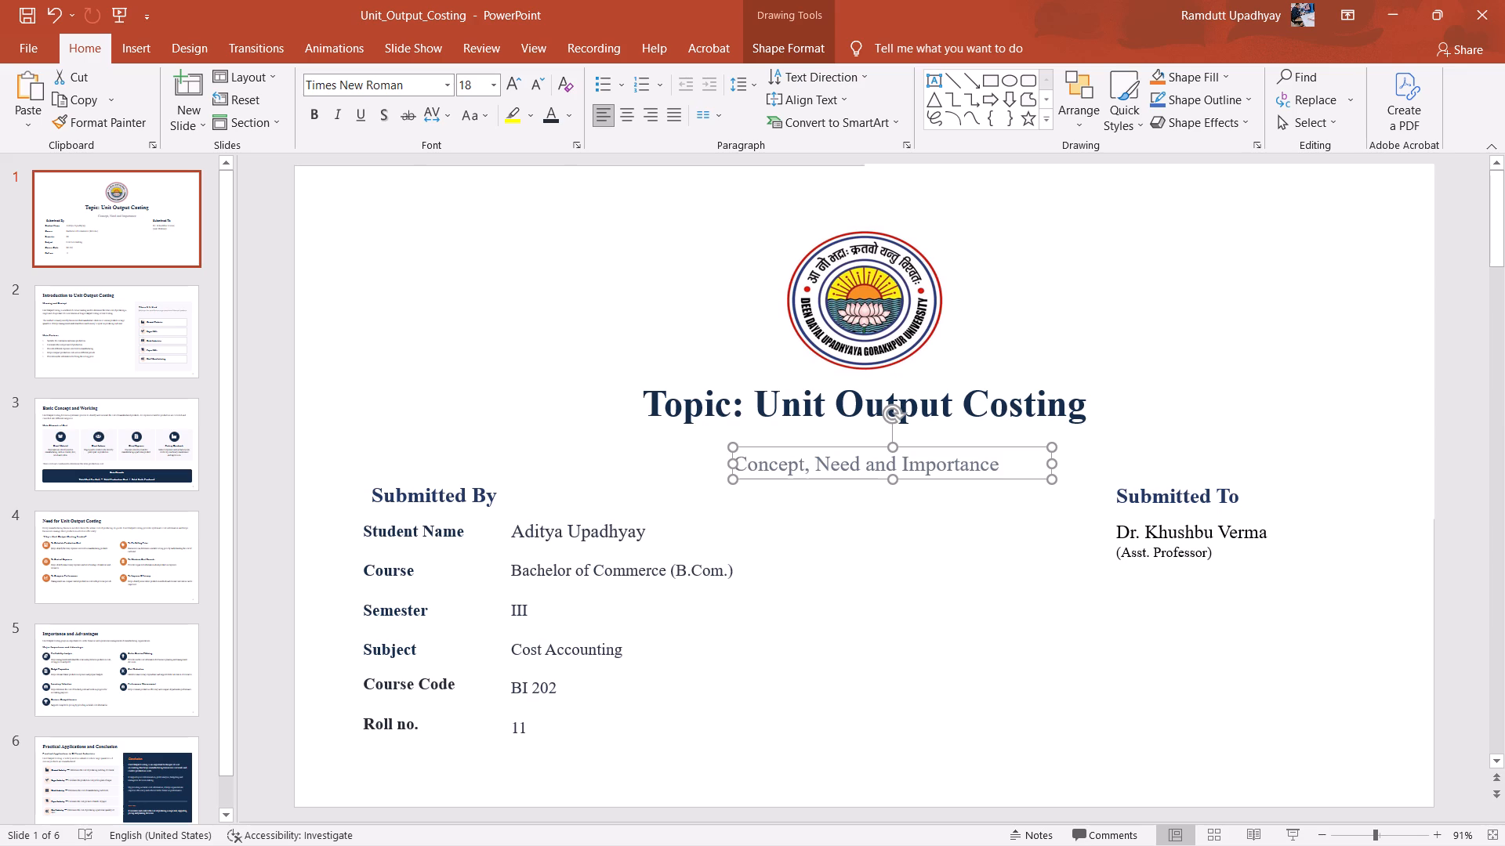
Delete the whole subtitle text "Concept, Need and Importance" below the heading.
click(838, 468)
key(ctrl+a)
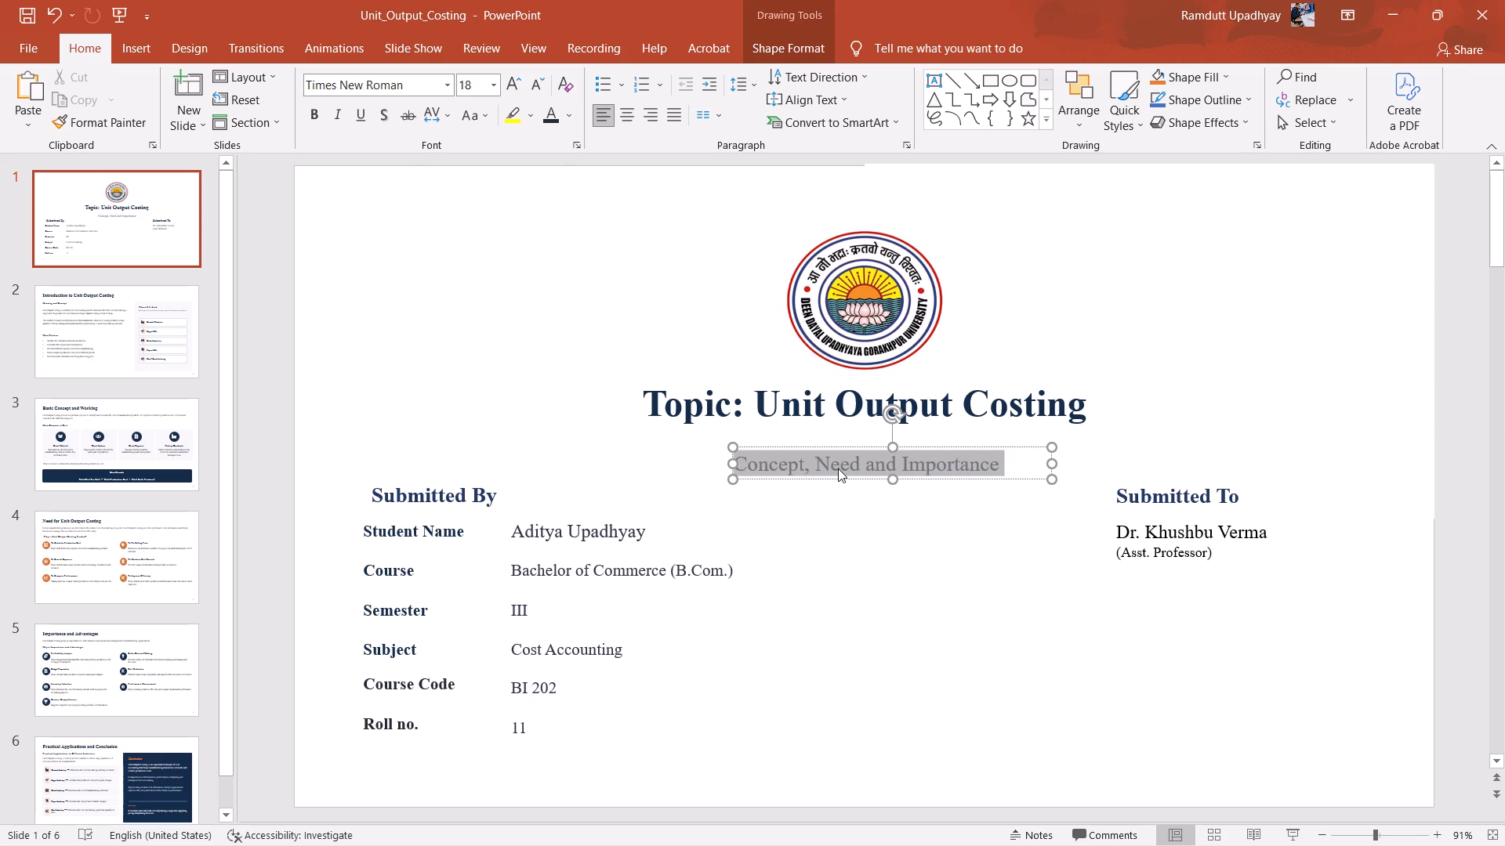
key(BackSpace)
click(856, 575)
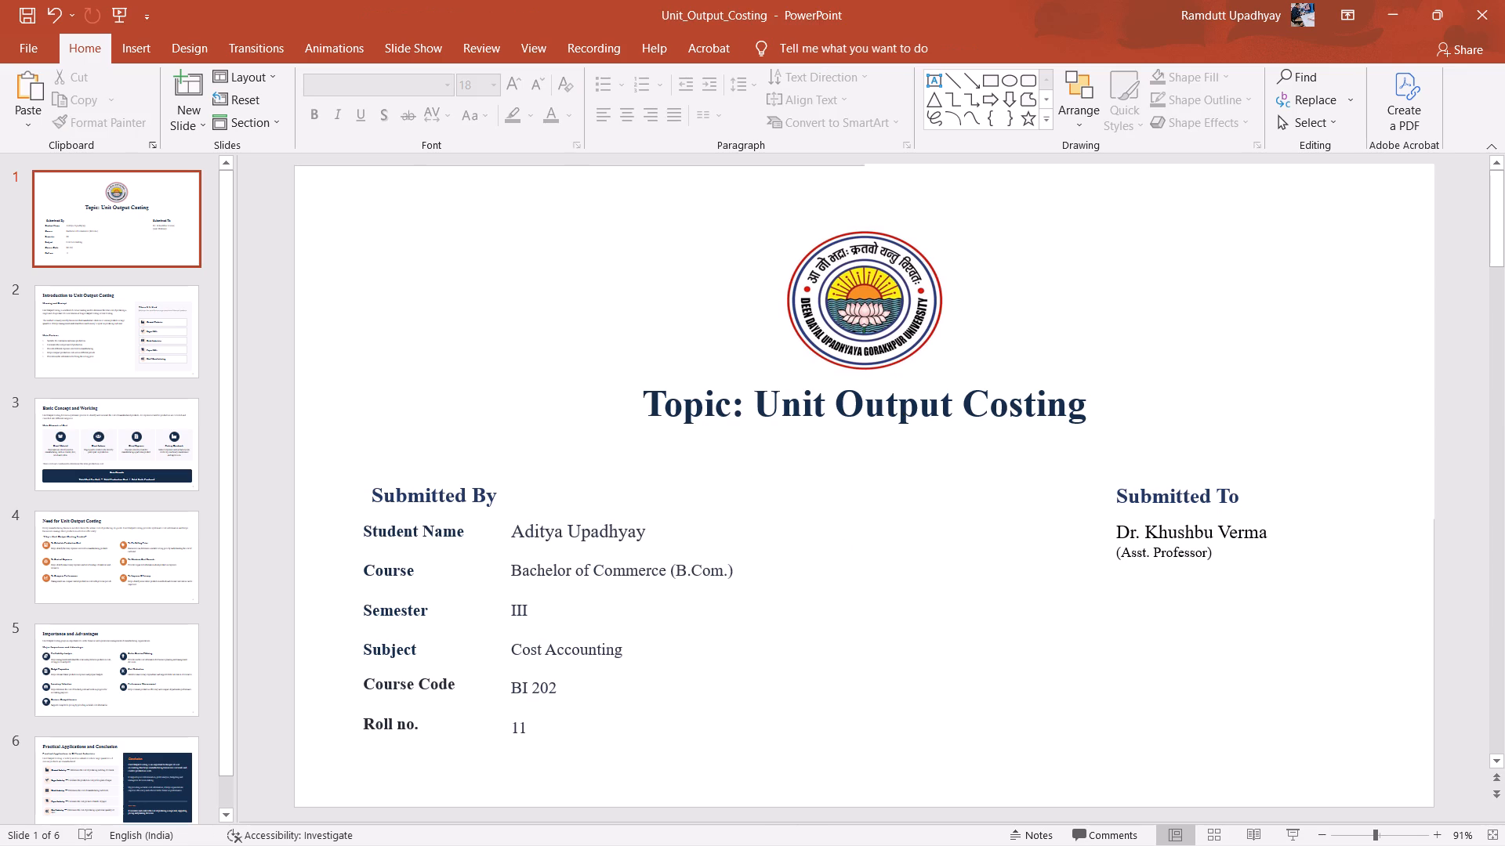
Narrow the heading's text box from its left side so it fits closely around "Topic: Unit Output Costing".
click(821, 397)
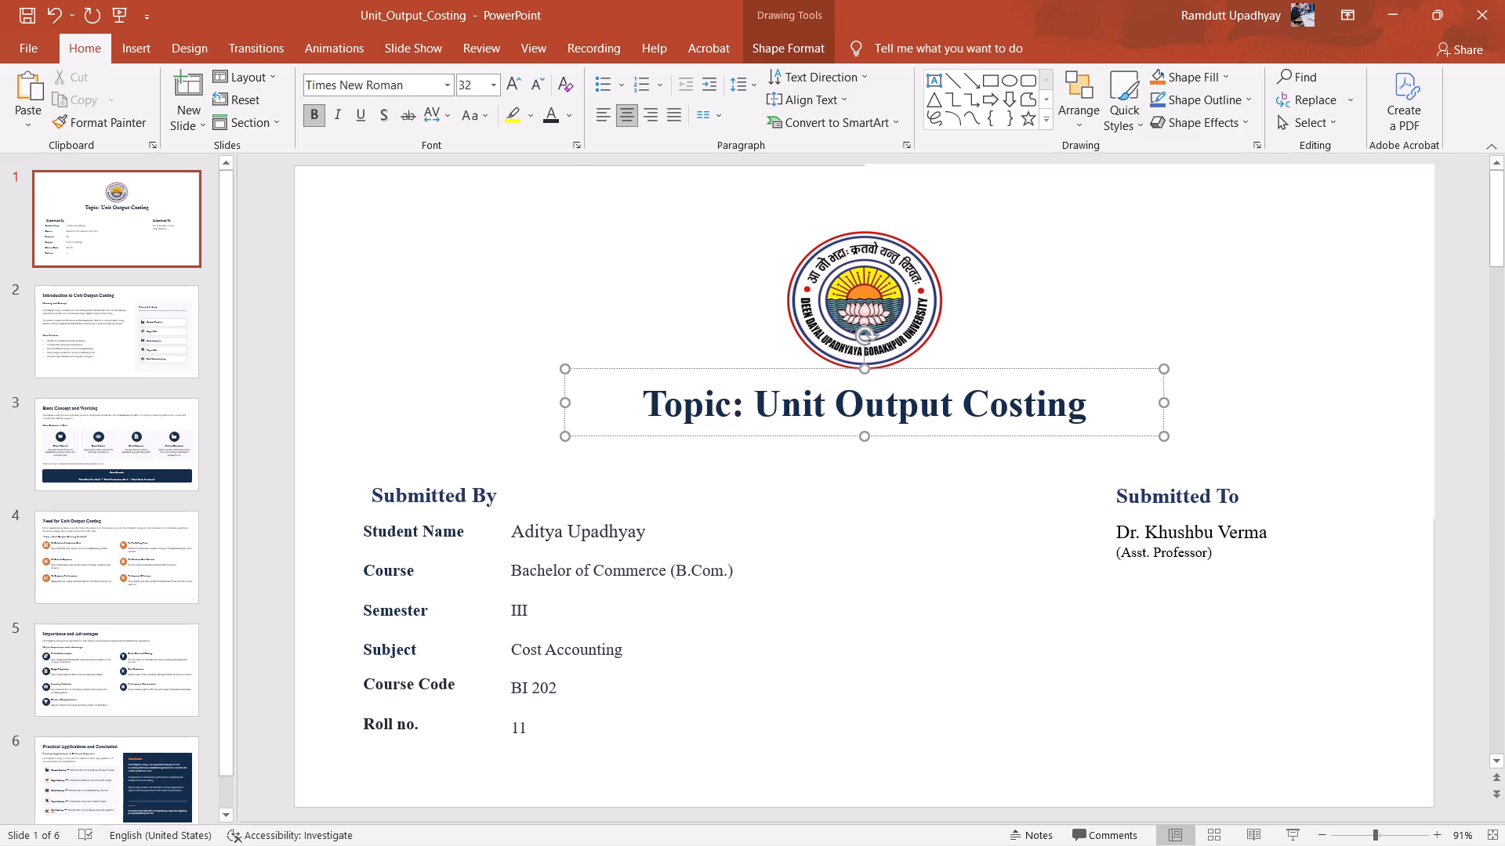
drag(564, 403, 644, 408)
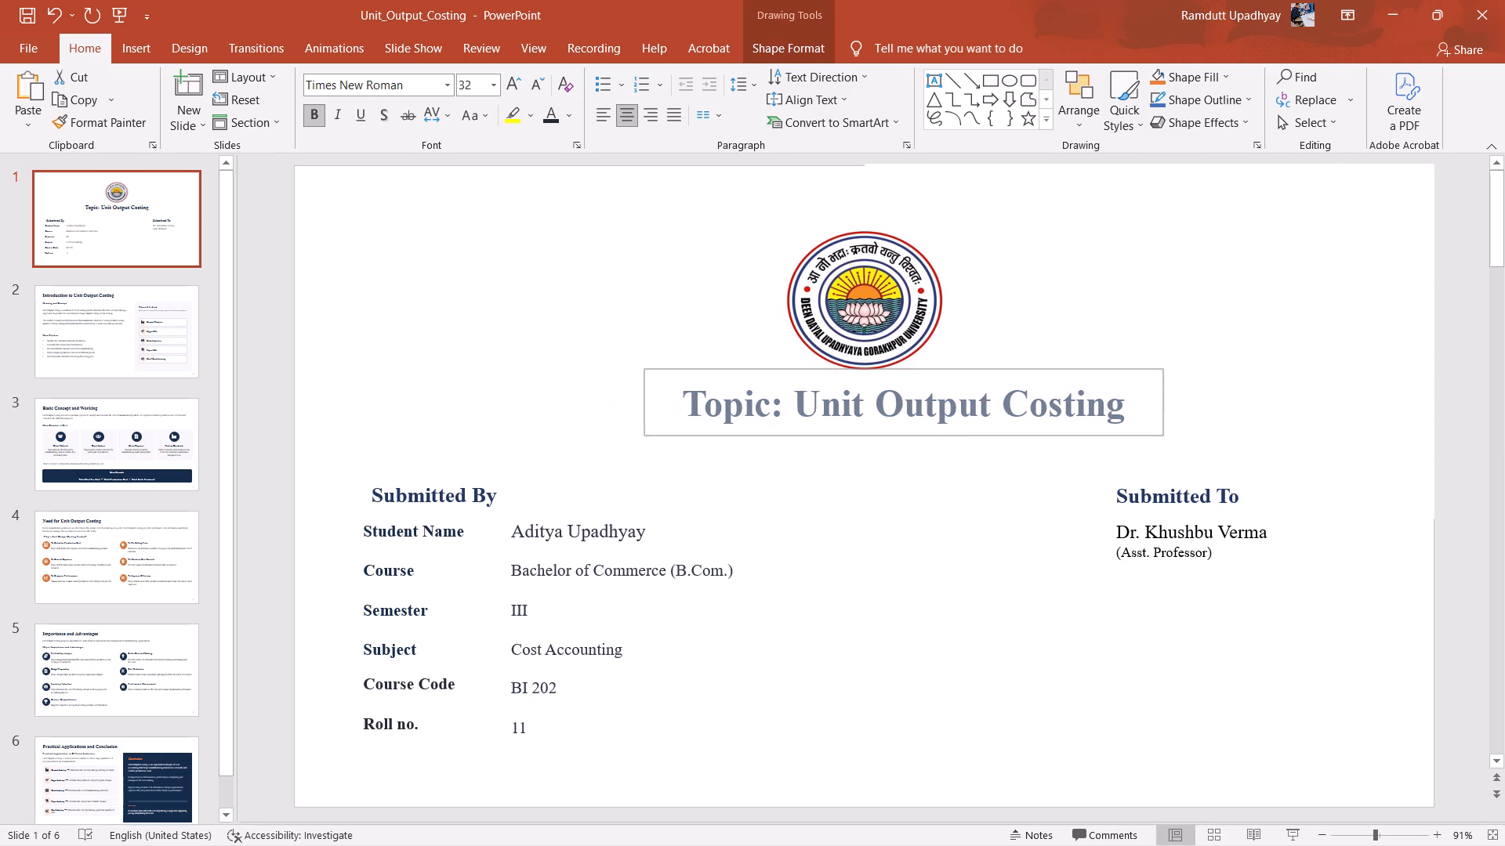
drag(644, 408, 697, 415)
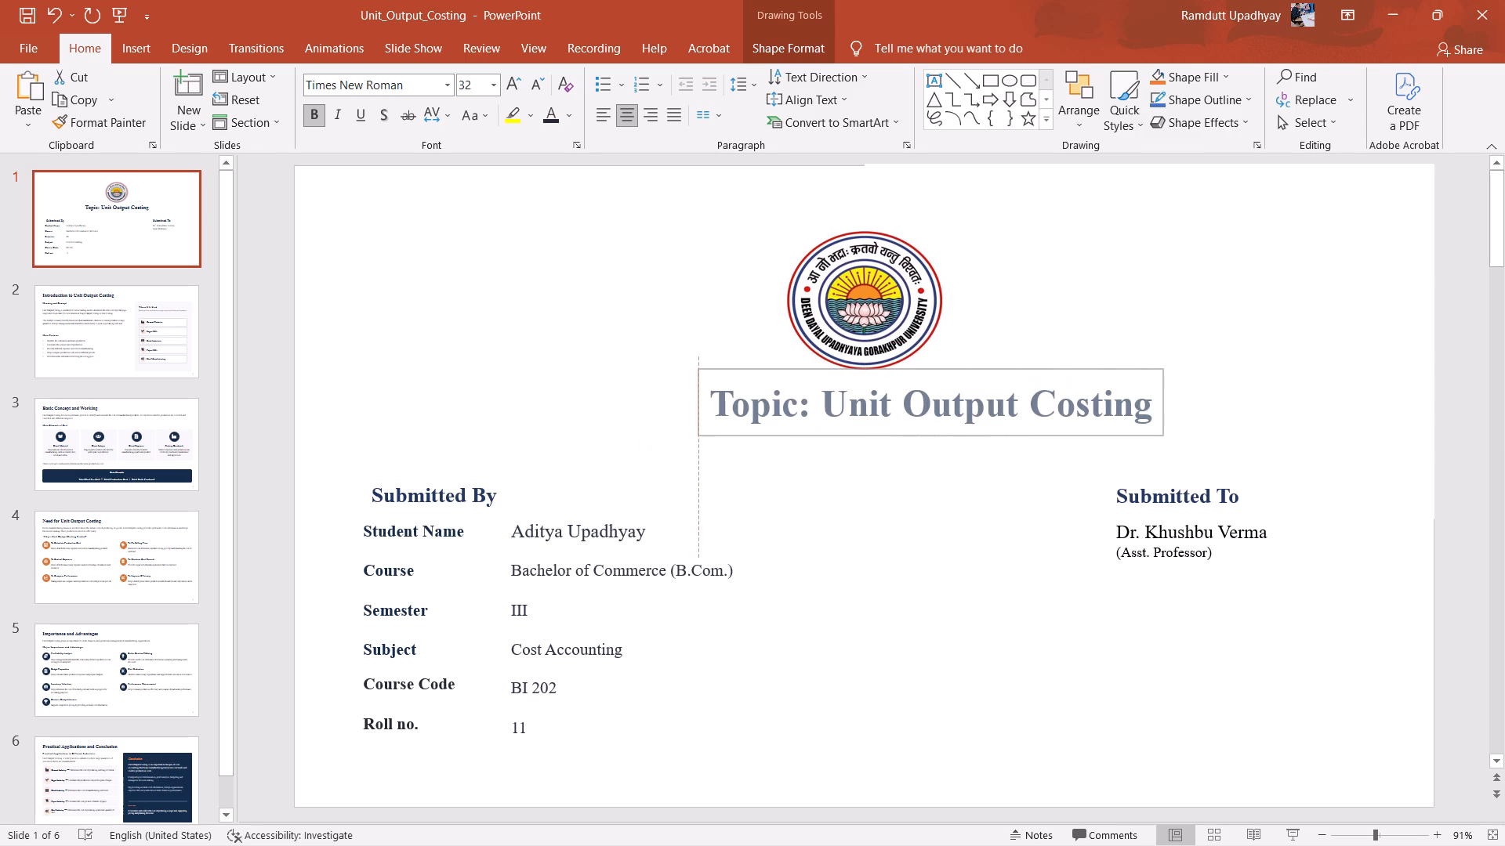
drag(697, 415, 696, 415)
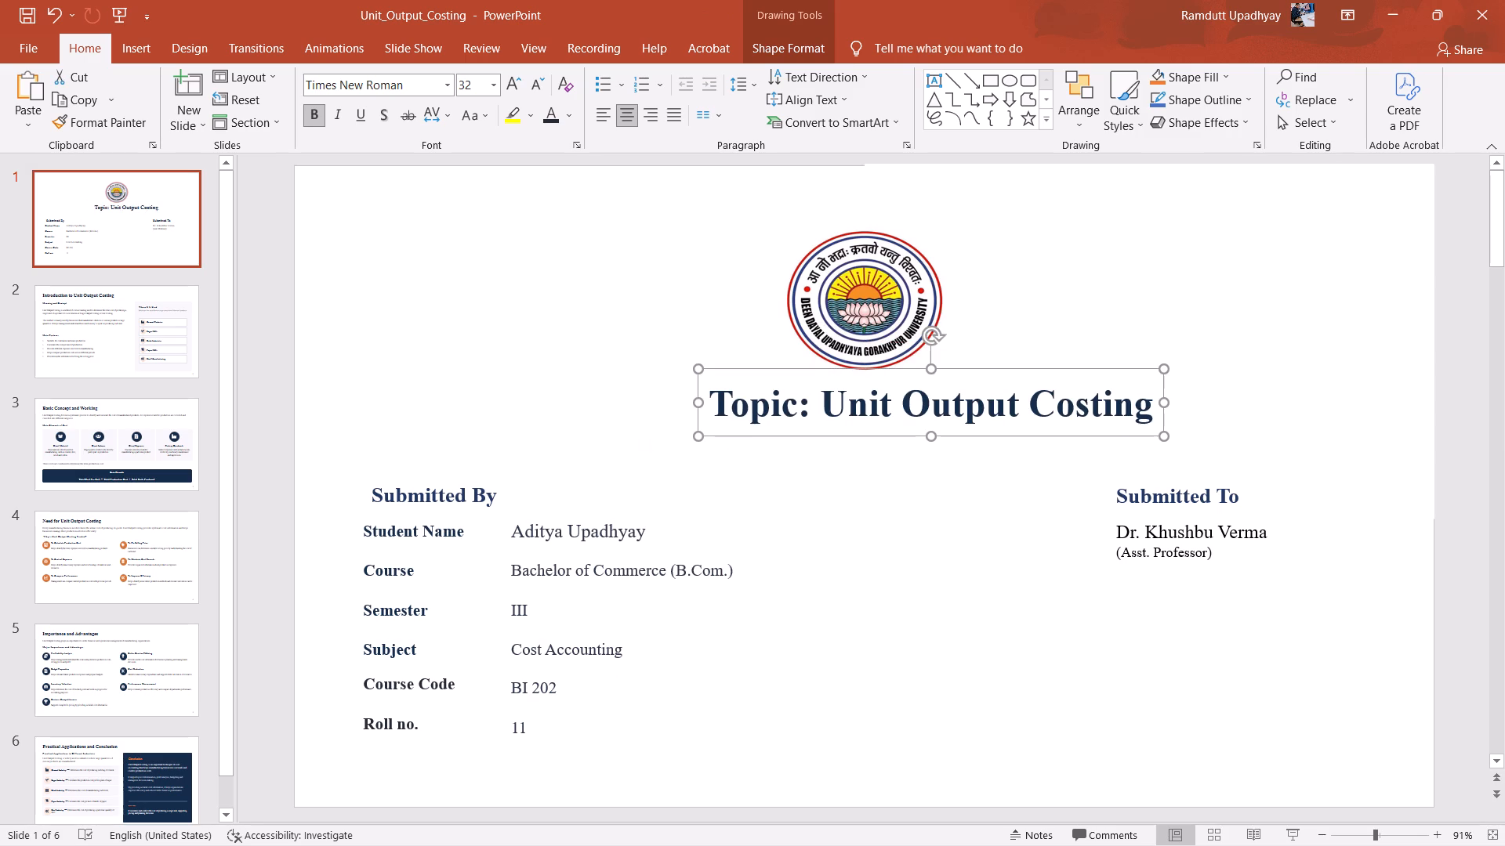
Move the "Topic: Unit Output Costing" heading down, centred under the logo and just above the submission details.
drag(815, 367, 757, 386)
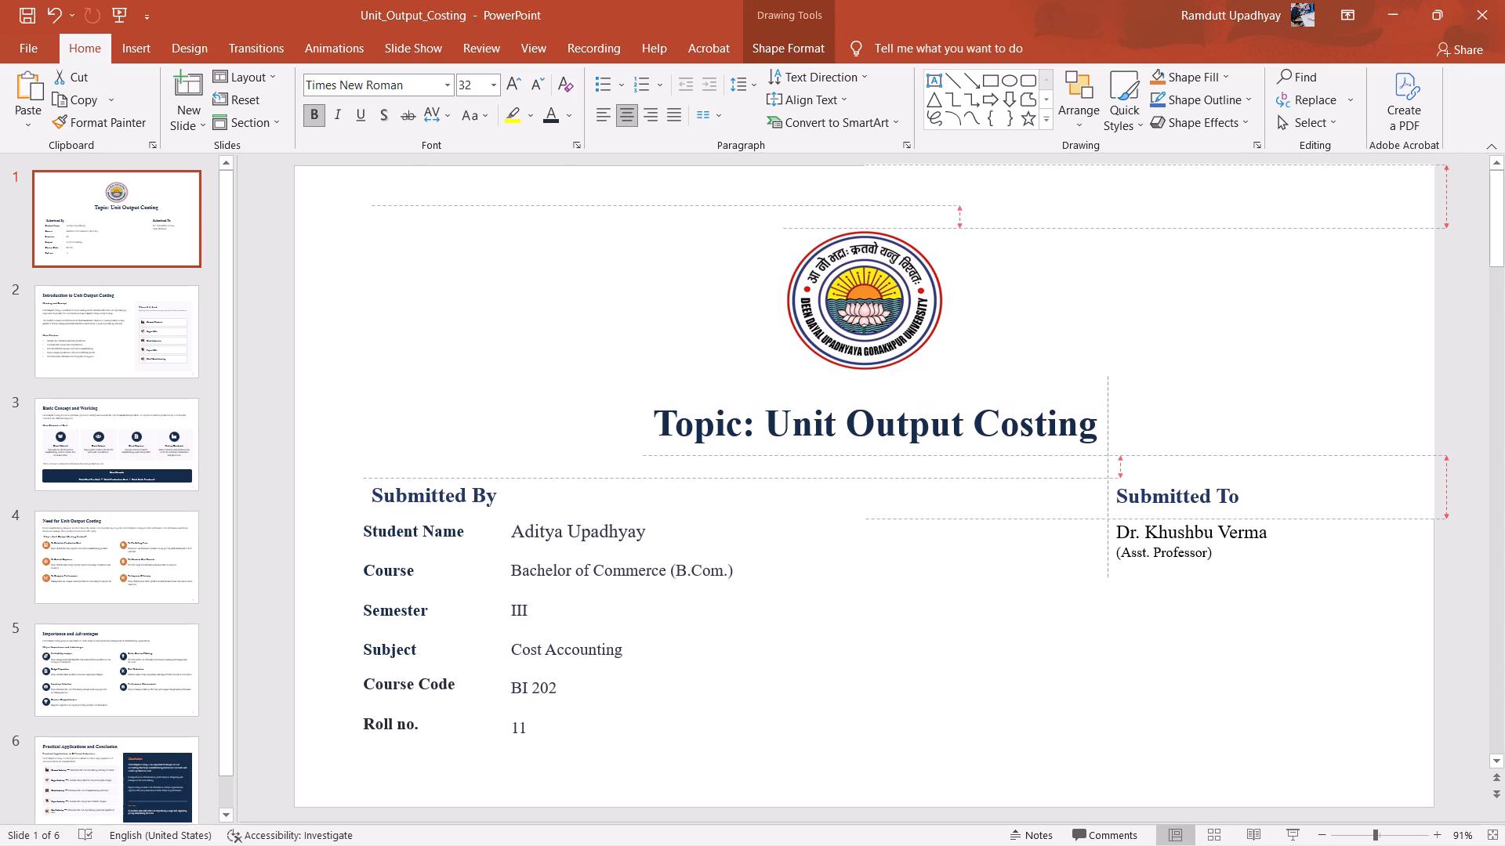
drag(757, 386, 749, 390)
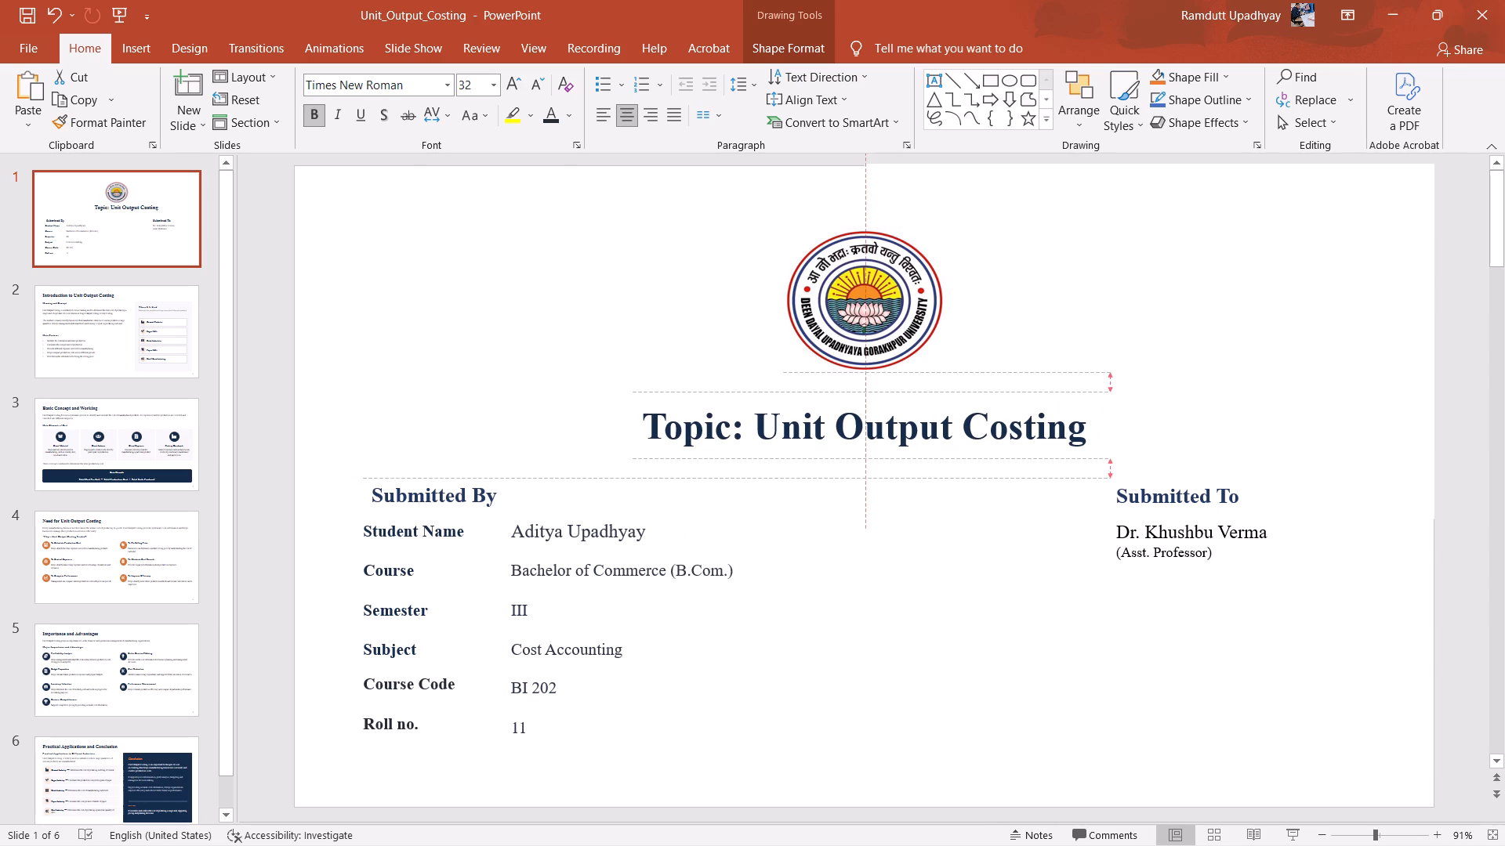
drag(749, 390, 750, 410)
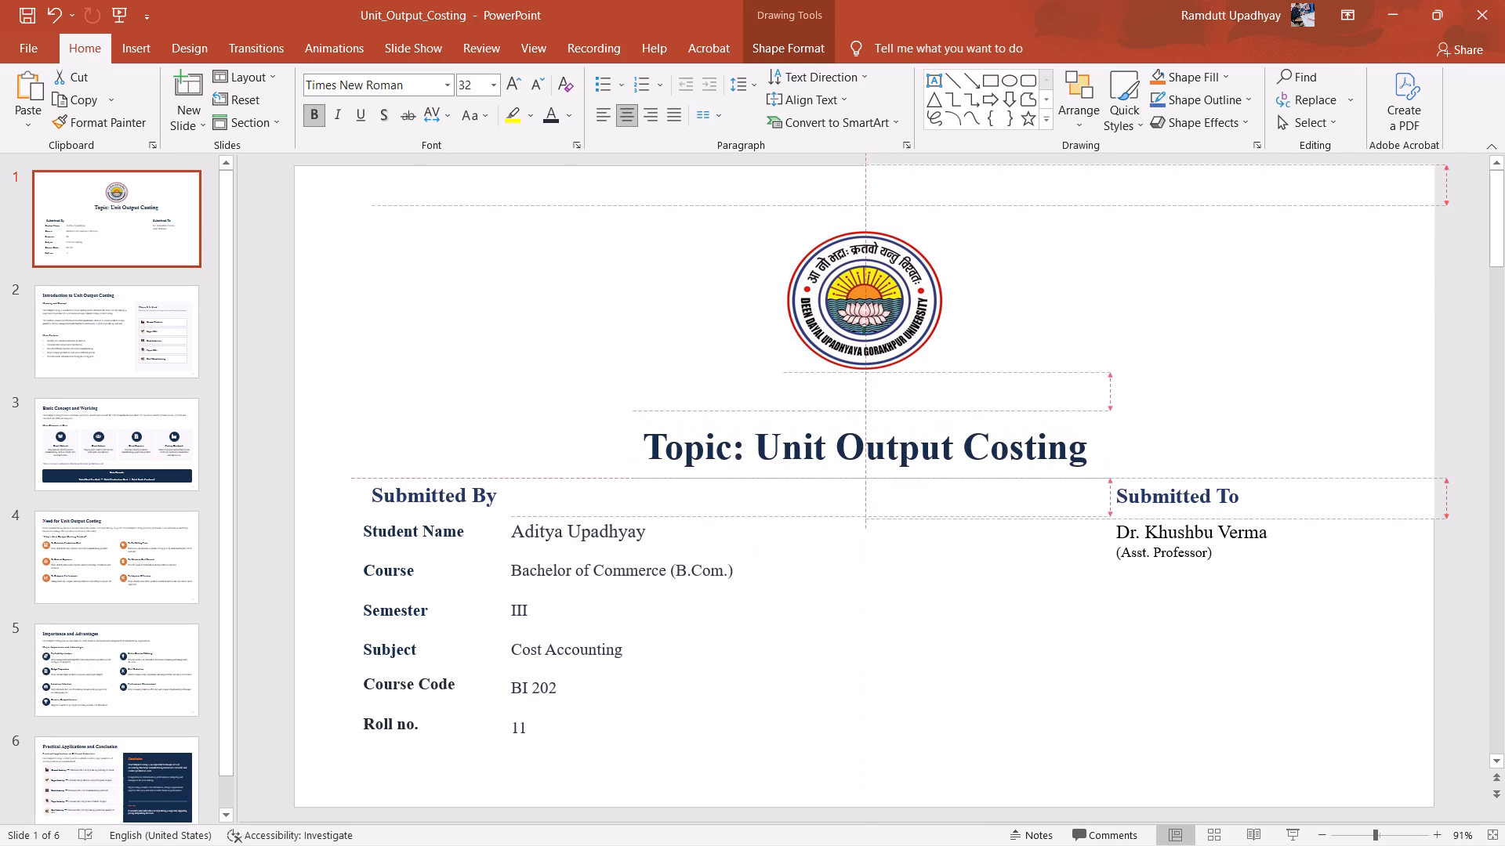
drag(750, 410, 752, 407)
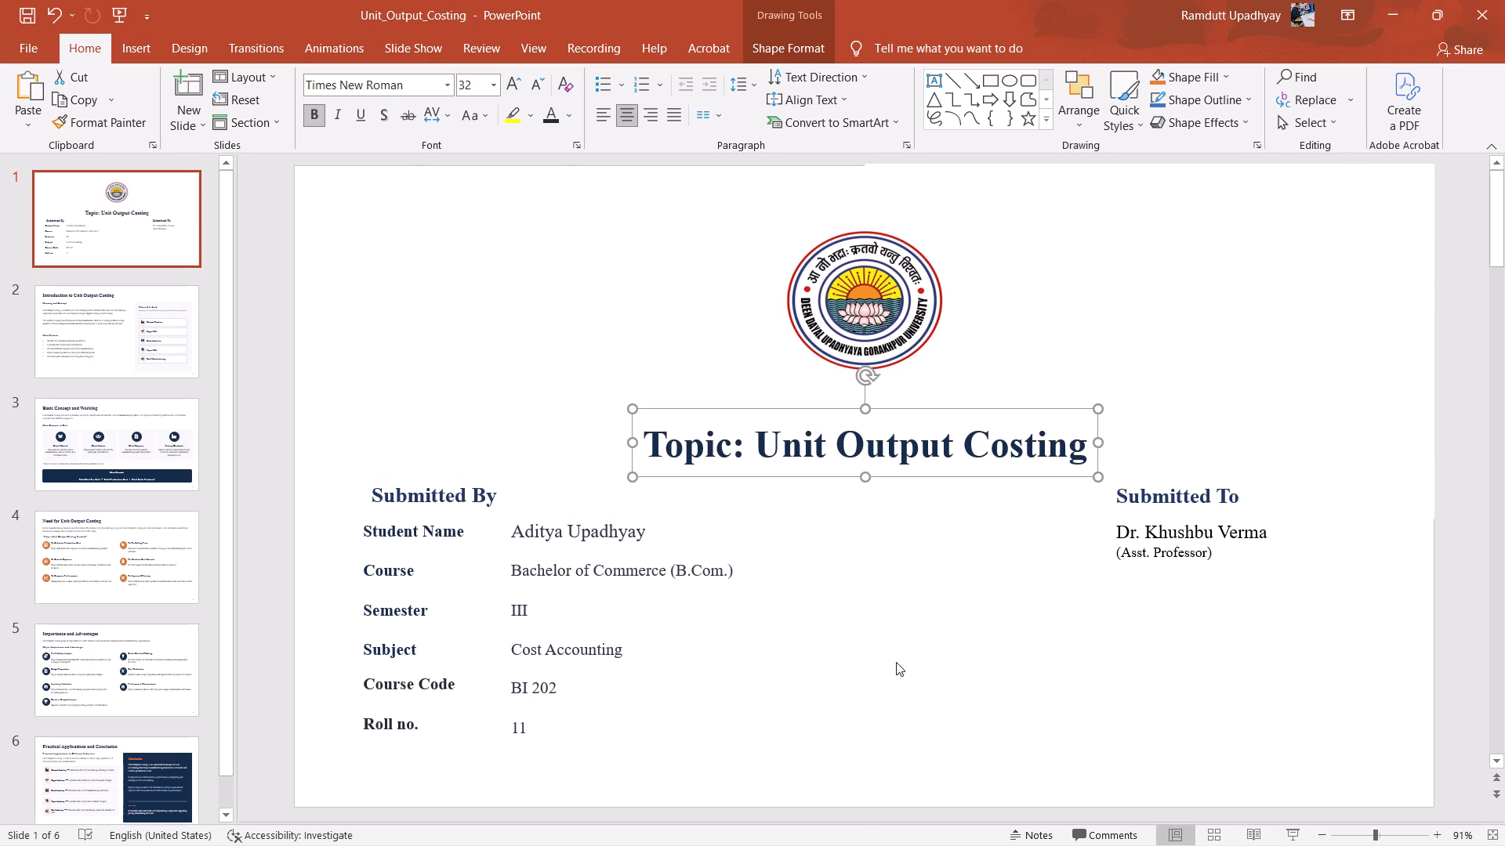
click(968, 710)
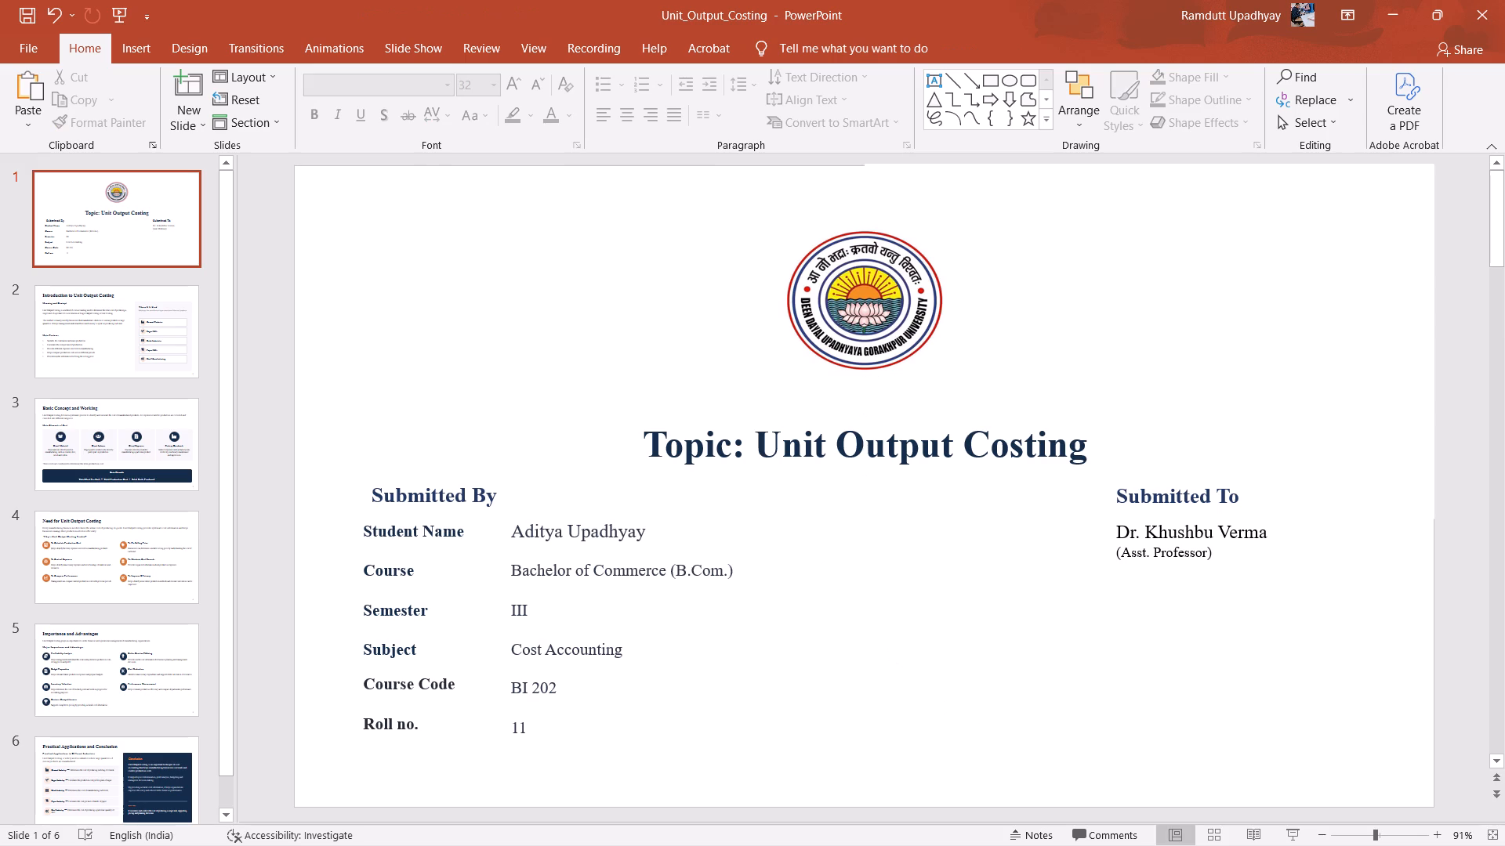
Move the university logo down to sit horizontally centred just above the heading.
click(847, 284)
drag(847, 284, 845, 298)
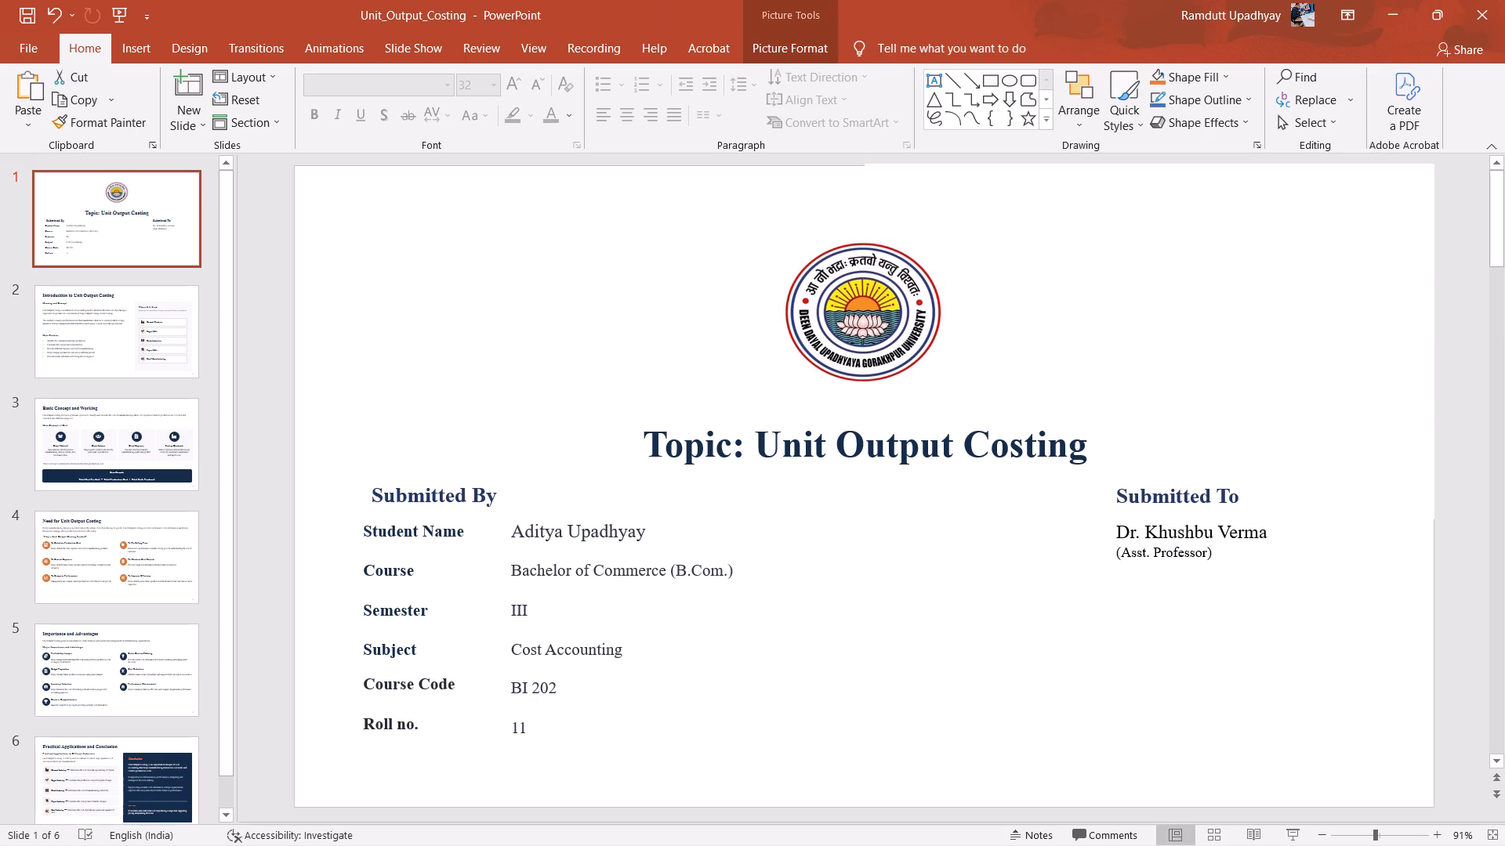
drag(845, 298, 854, 327)
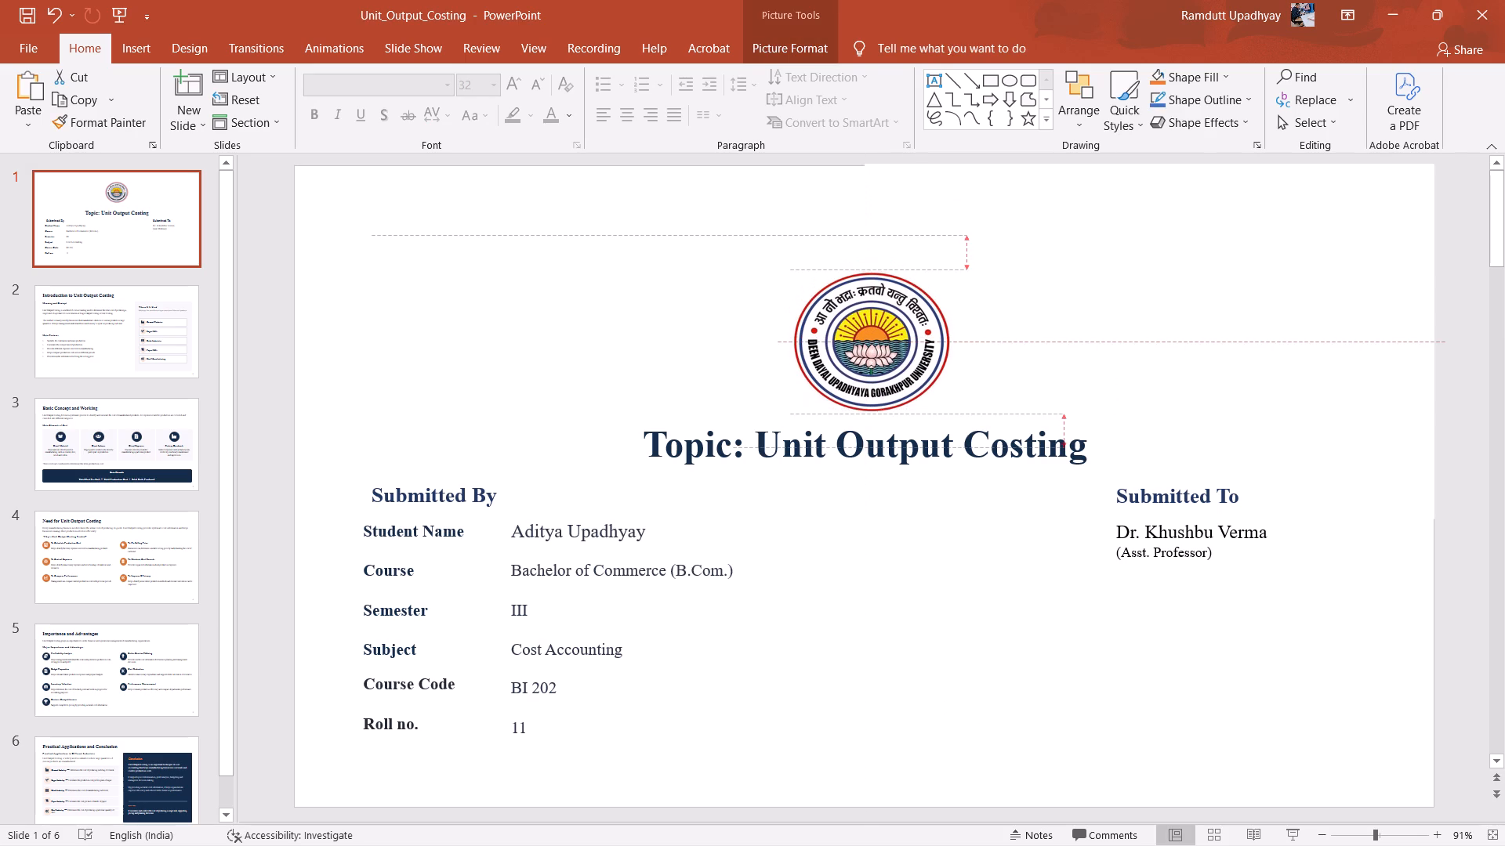
drag(854, 327, 851, 324)
click(903, 631)
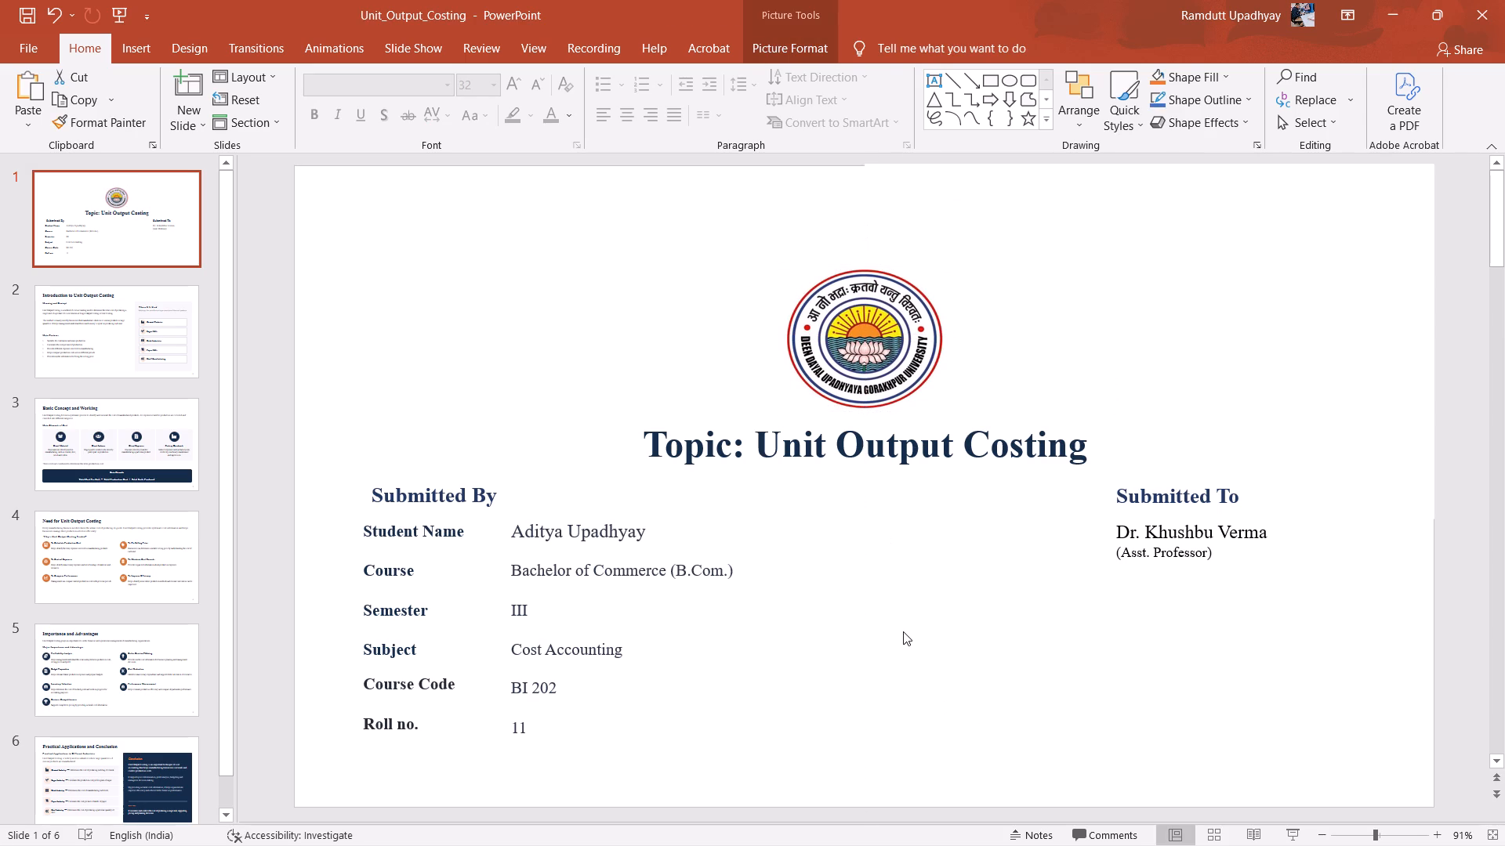
Add a wide text box across the slide above the logo reading "DEEN DAYAL UPADHYAY UNIVERSITY".
click(937, 80)
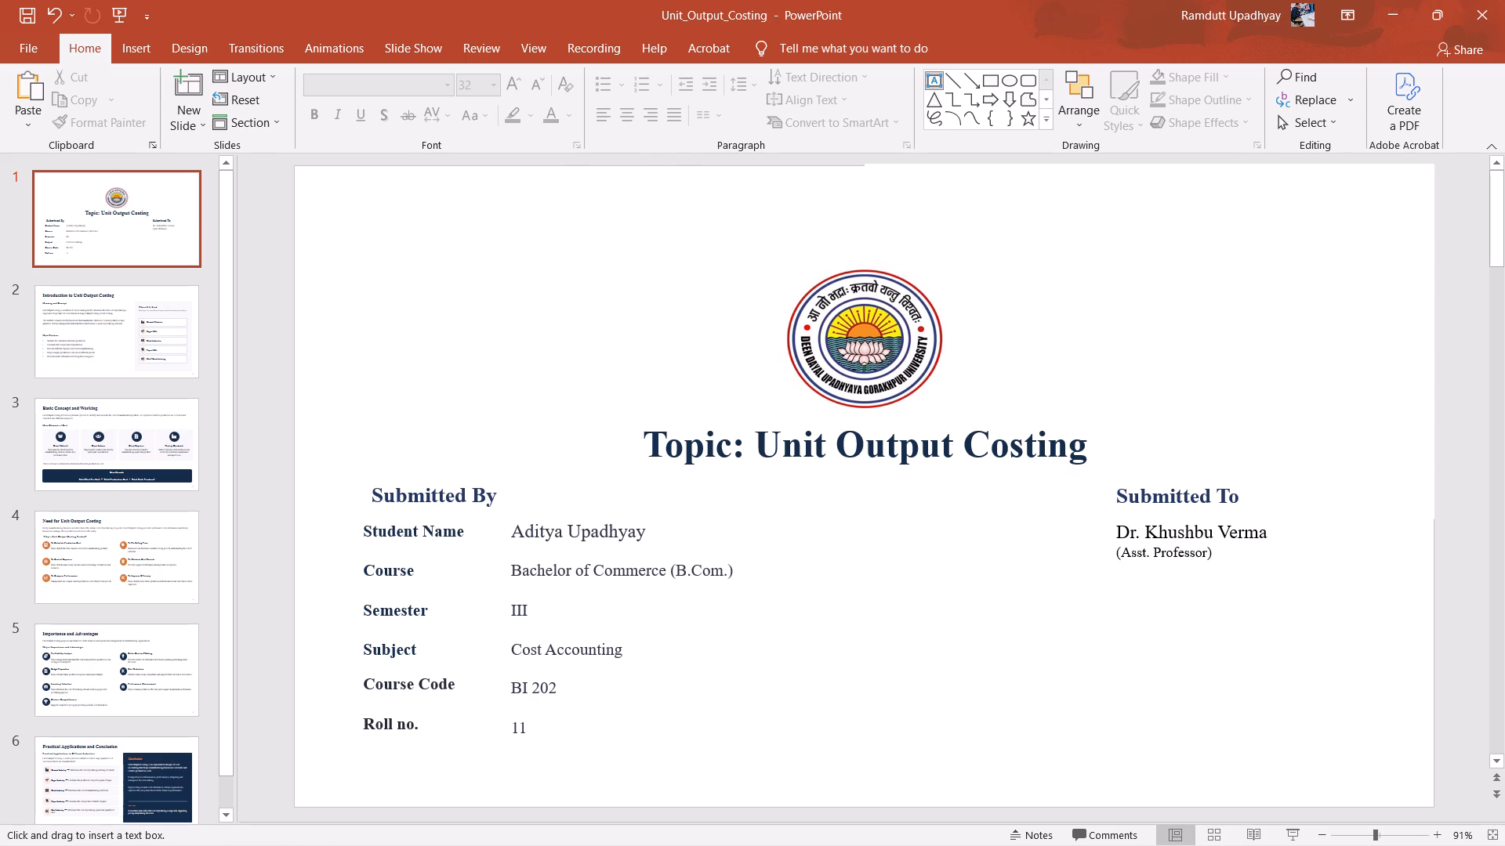
drag(372, 200, 1159, 247)
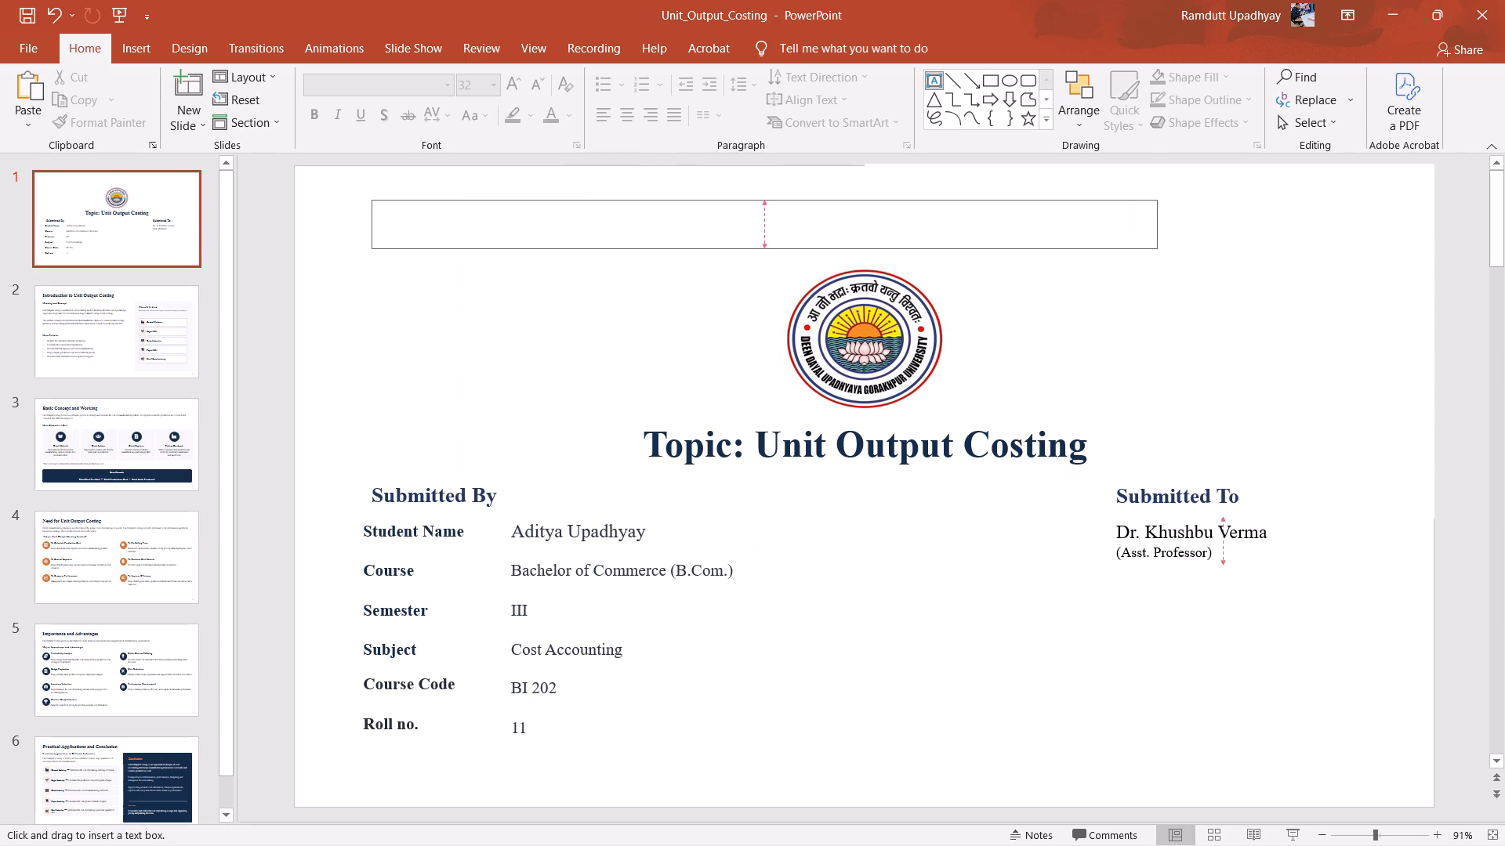
drag(1159, 247, 1337, 233)
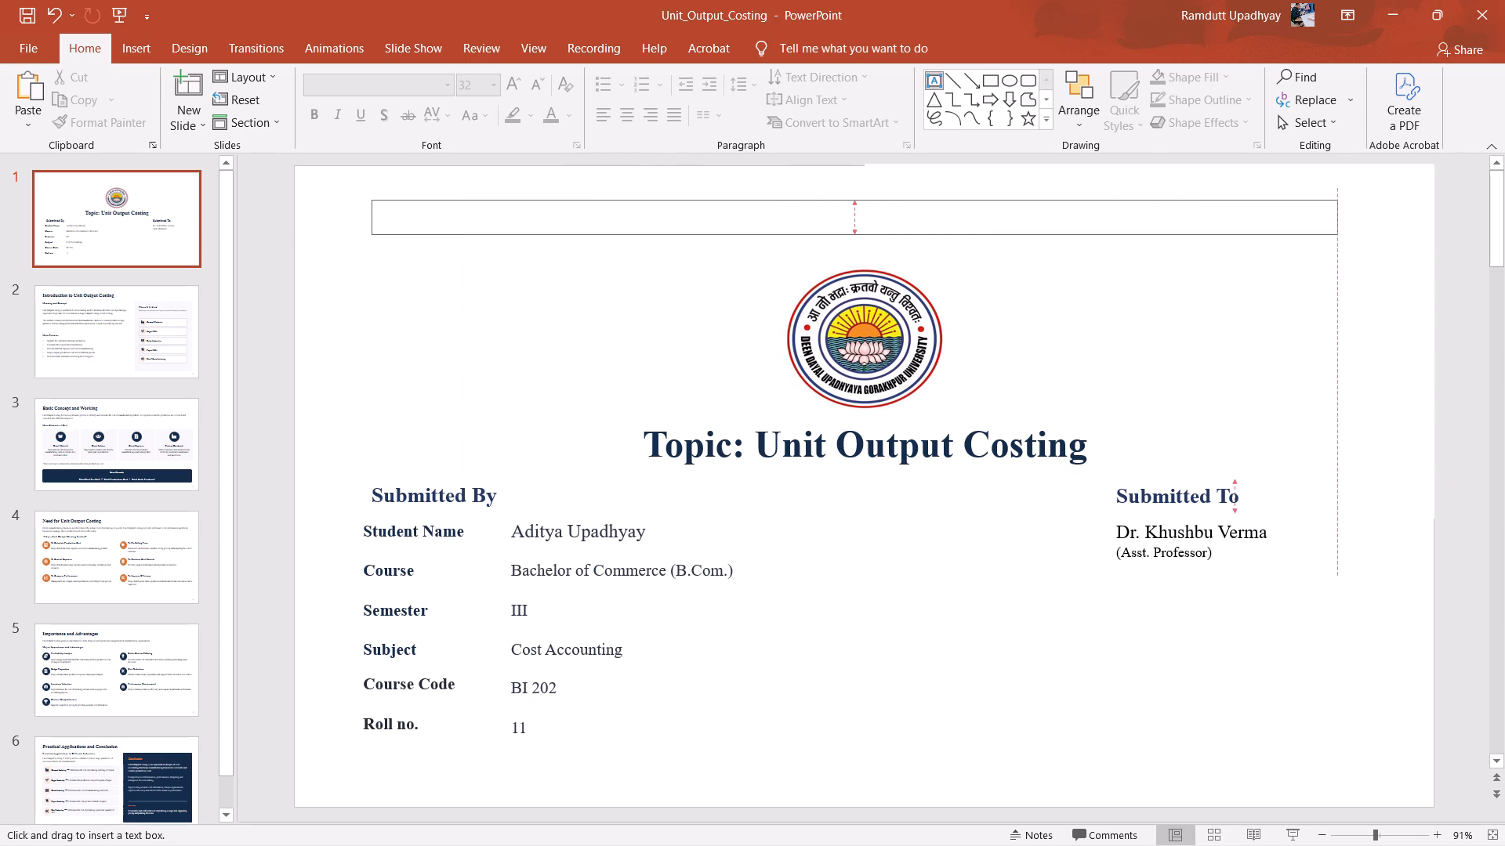
drag(1337, 233, 1357, 238)
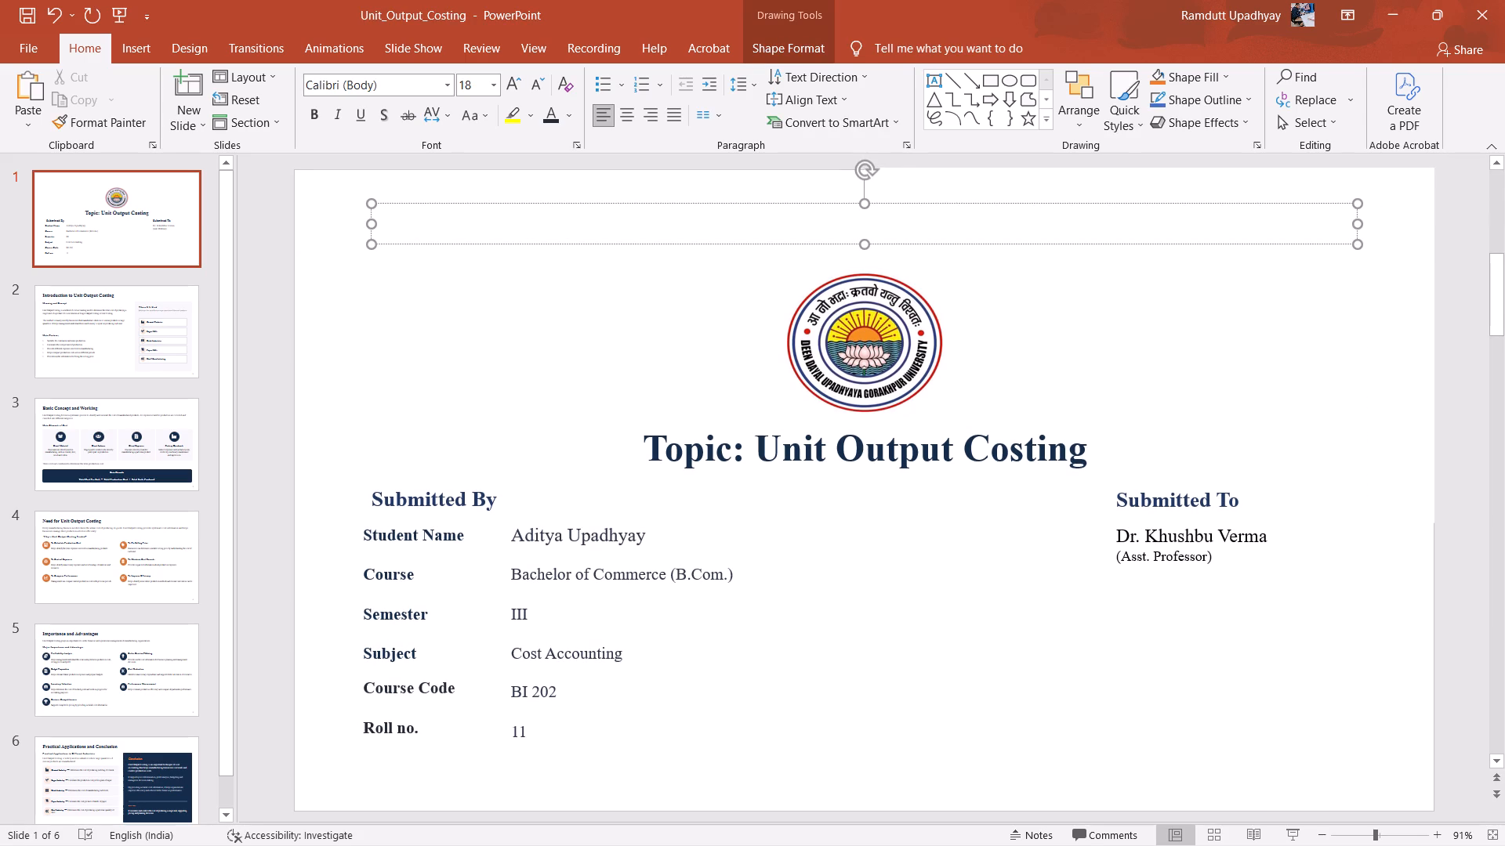
key(d)
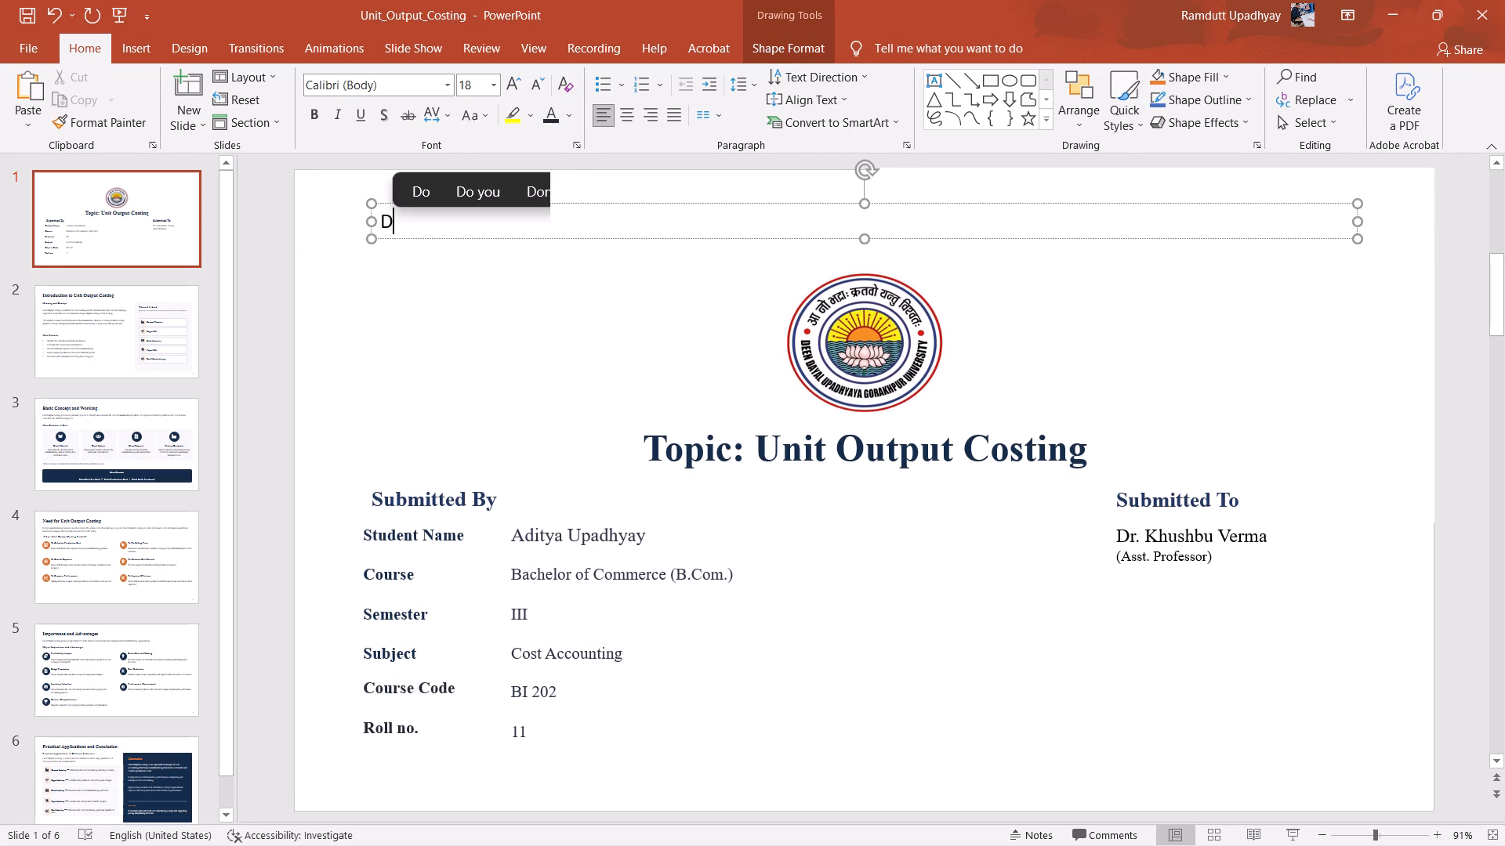
text(EEN)
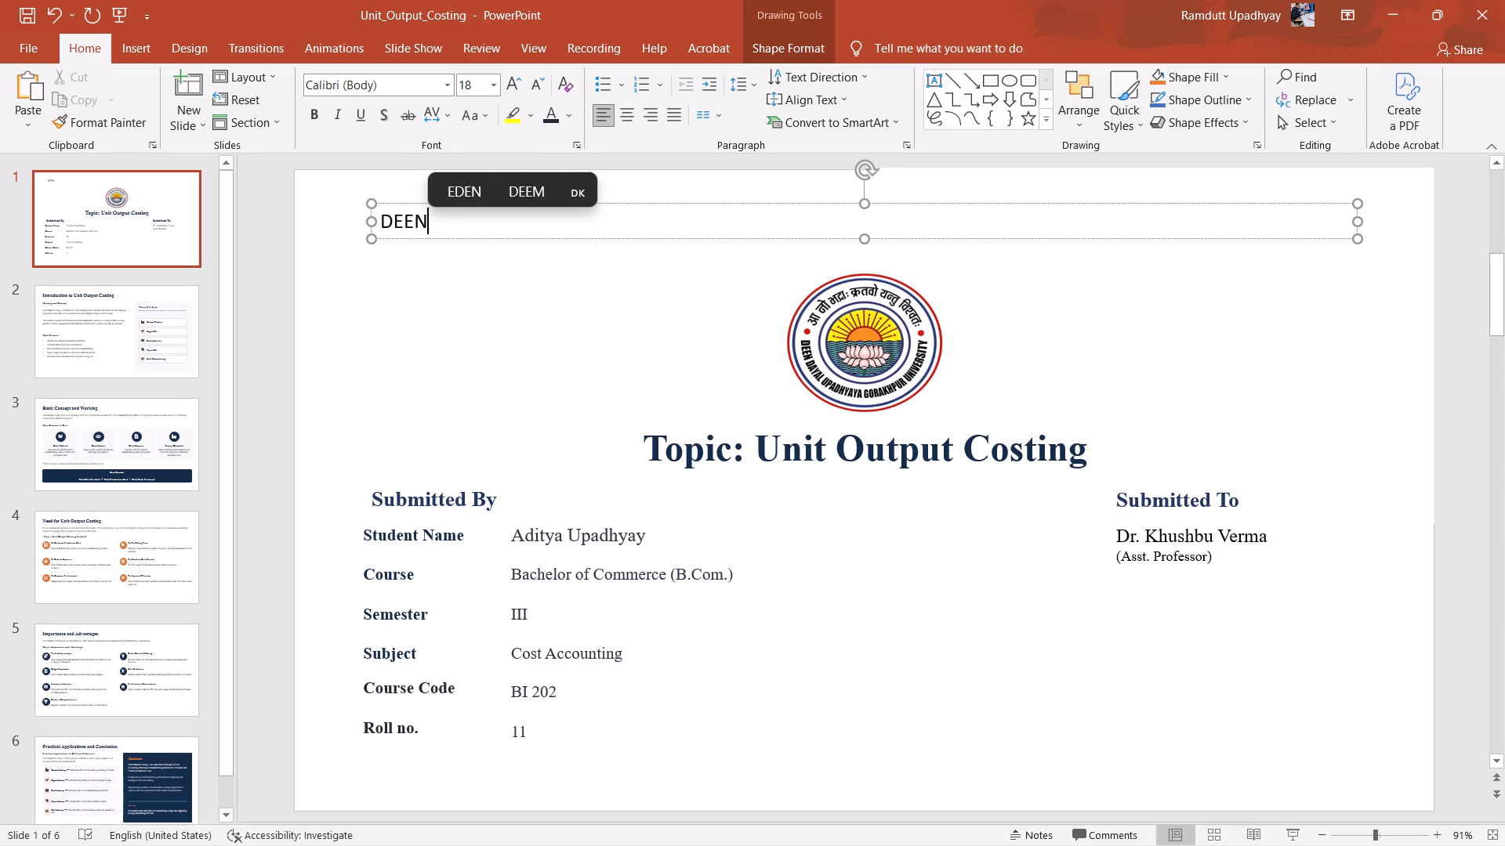
key(space)
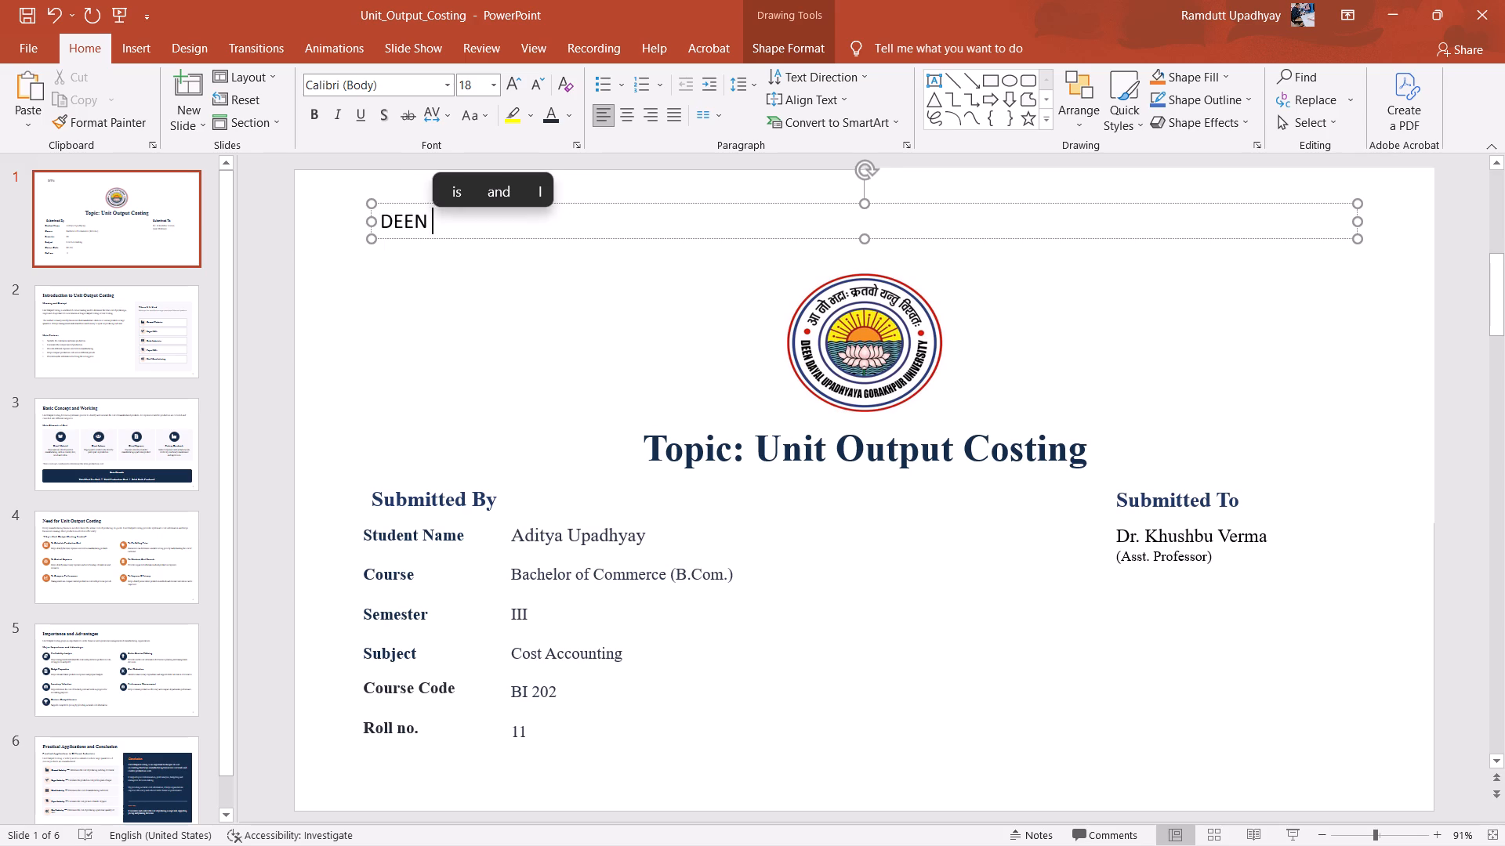
text(DAYAL)
key(space)
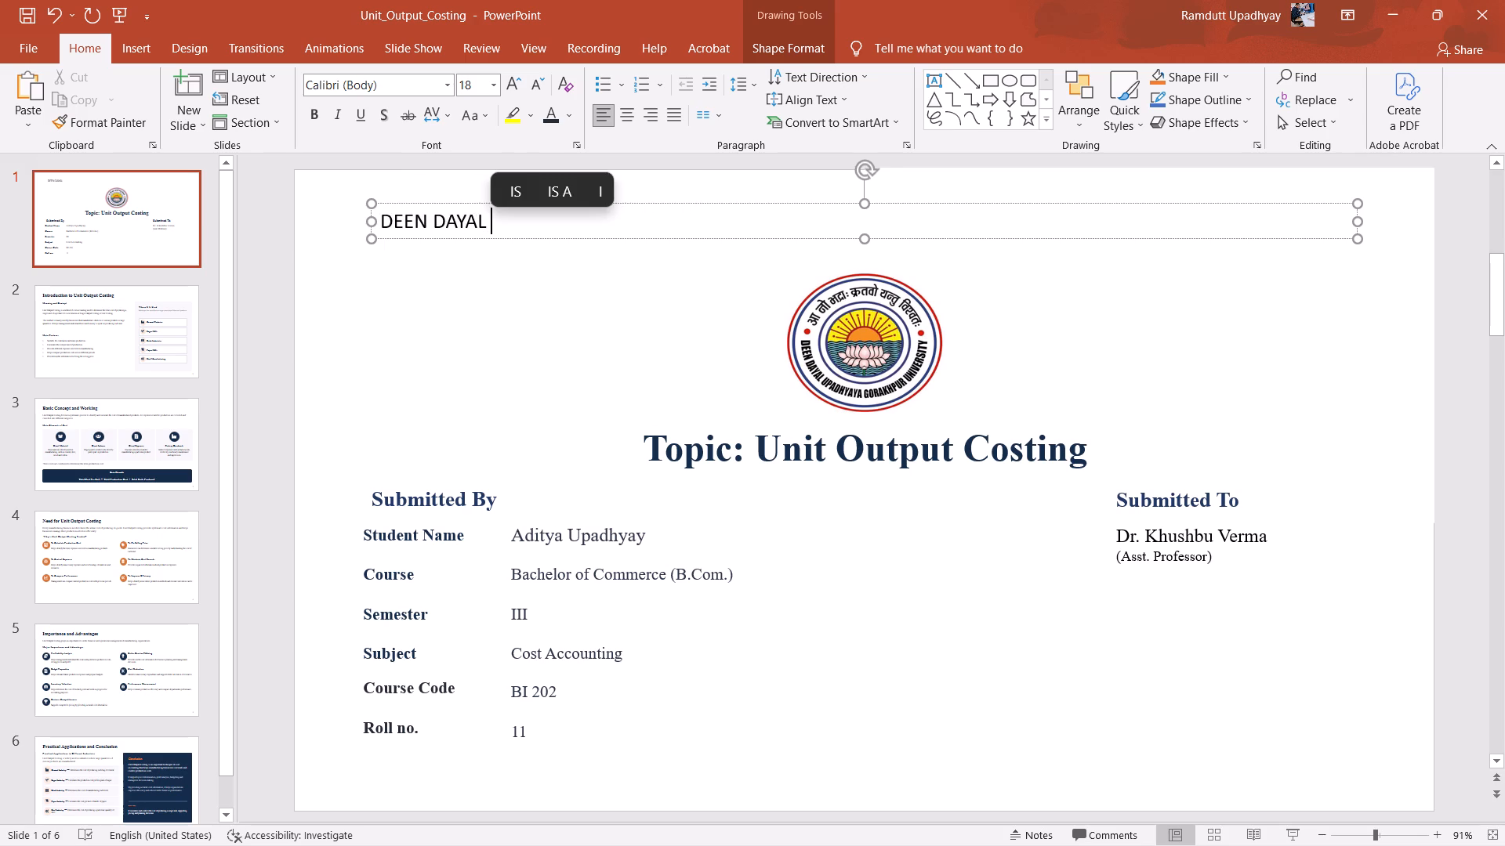
text(UPADHYAY UNIVER)
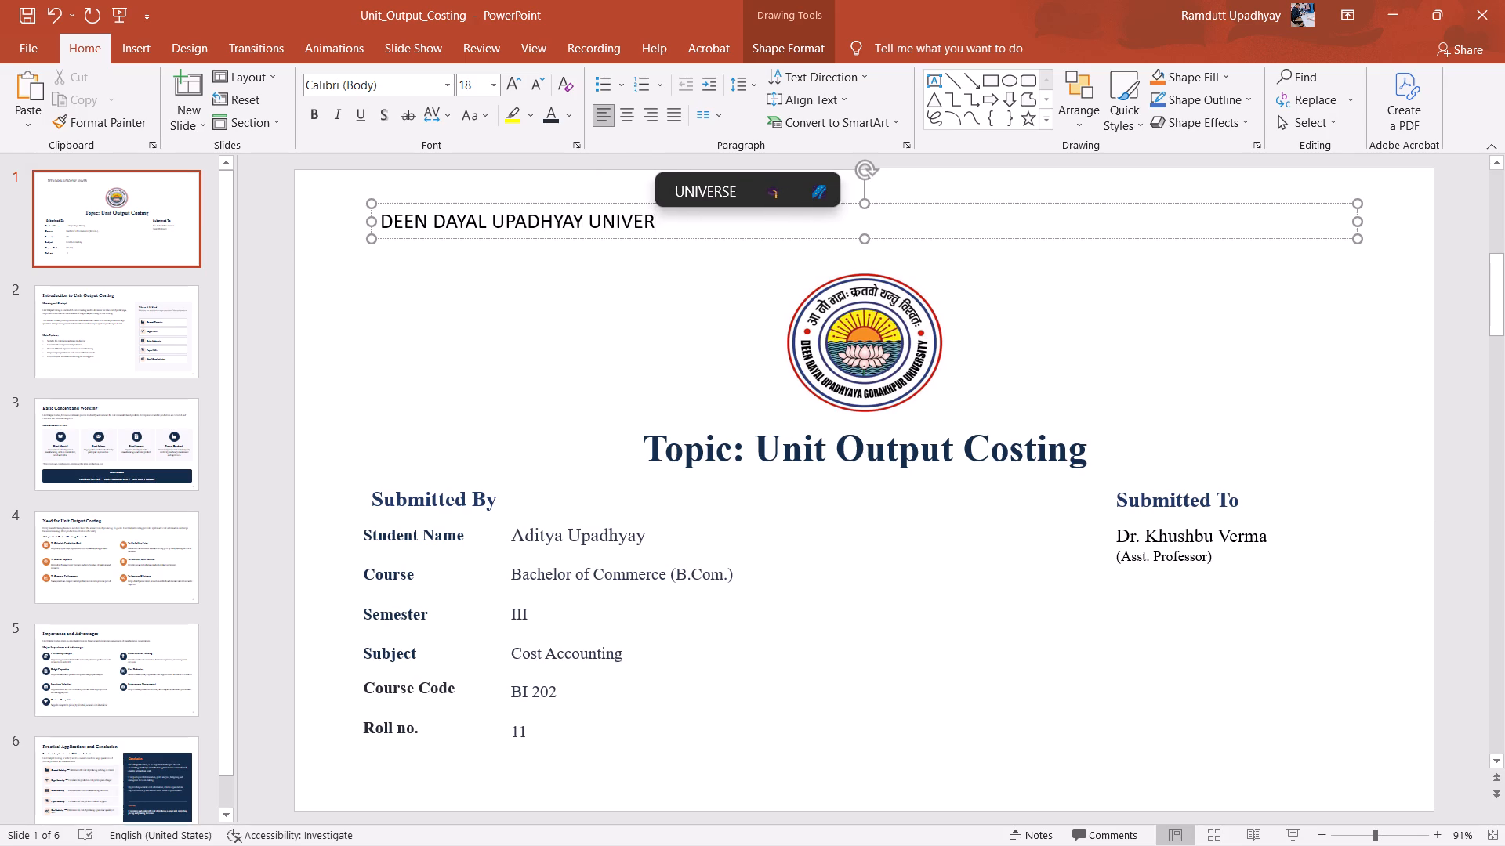
text(SITY)
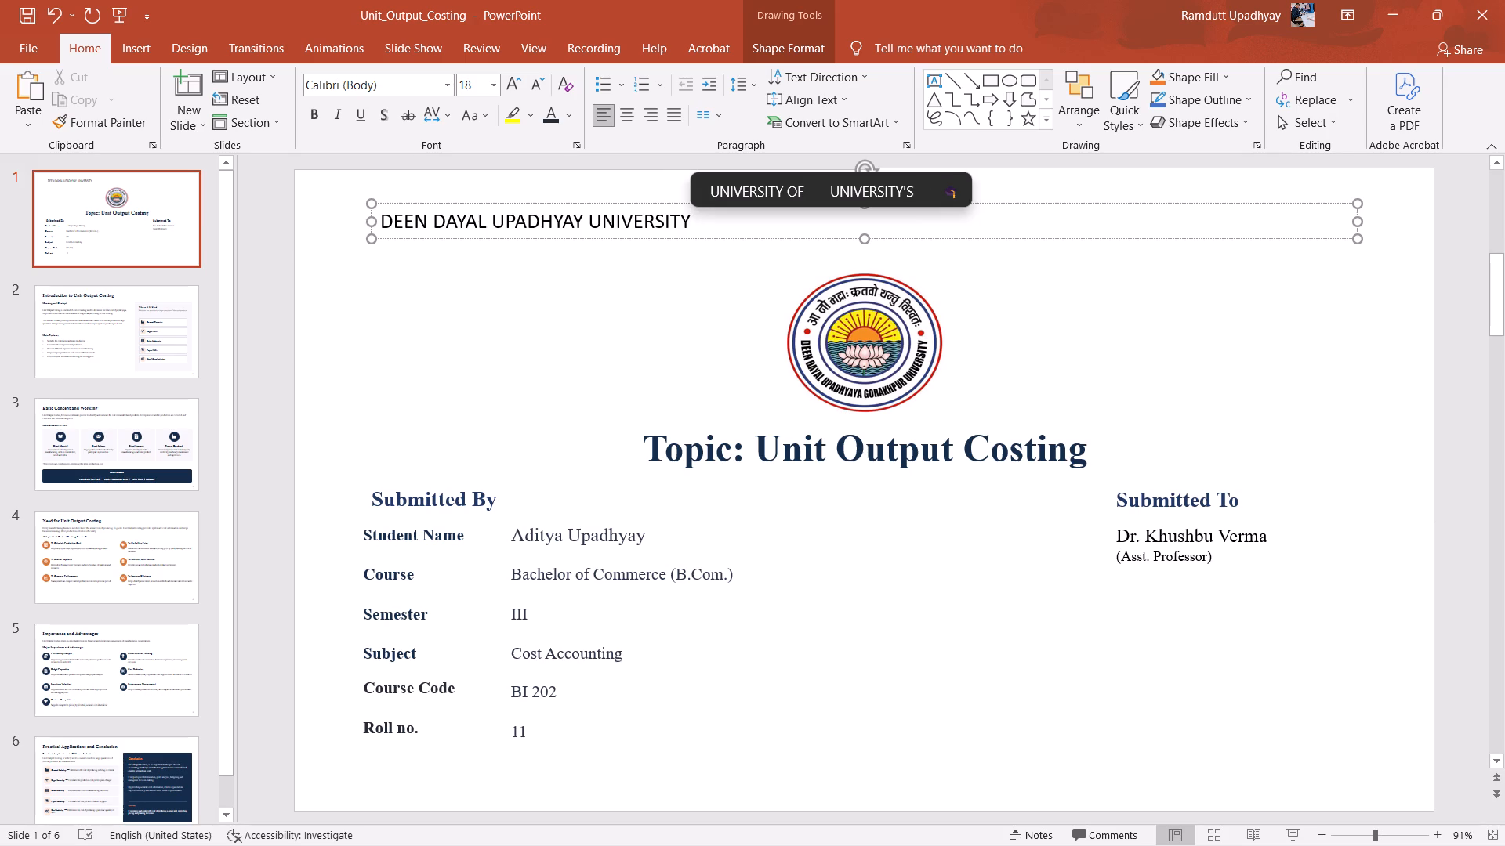
Insert "GORAKHPUR" directly before "UNIVERSITY" in the text box above the logo.
key(Left)
key(Left)
key(Left)
key(Left)
key(Left)
key(Left)
key(Left)
key(Left)
key(Left)
key(Left)
key(Left)
key(Left)
key(Left)
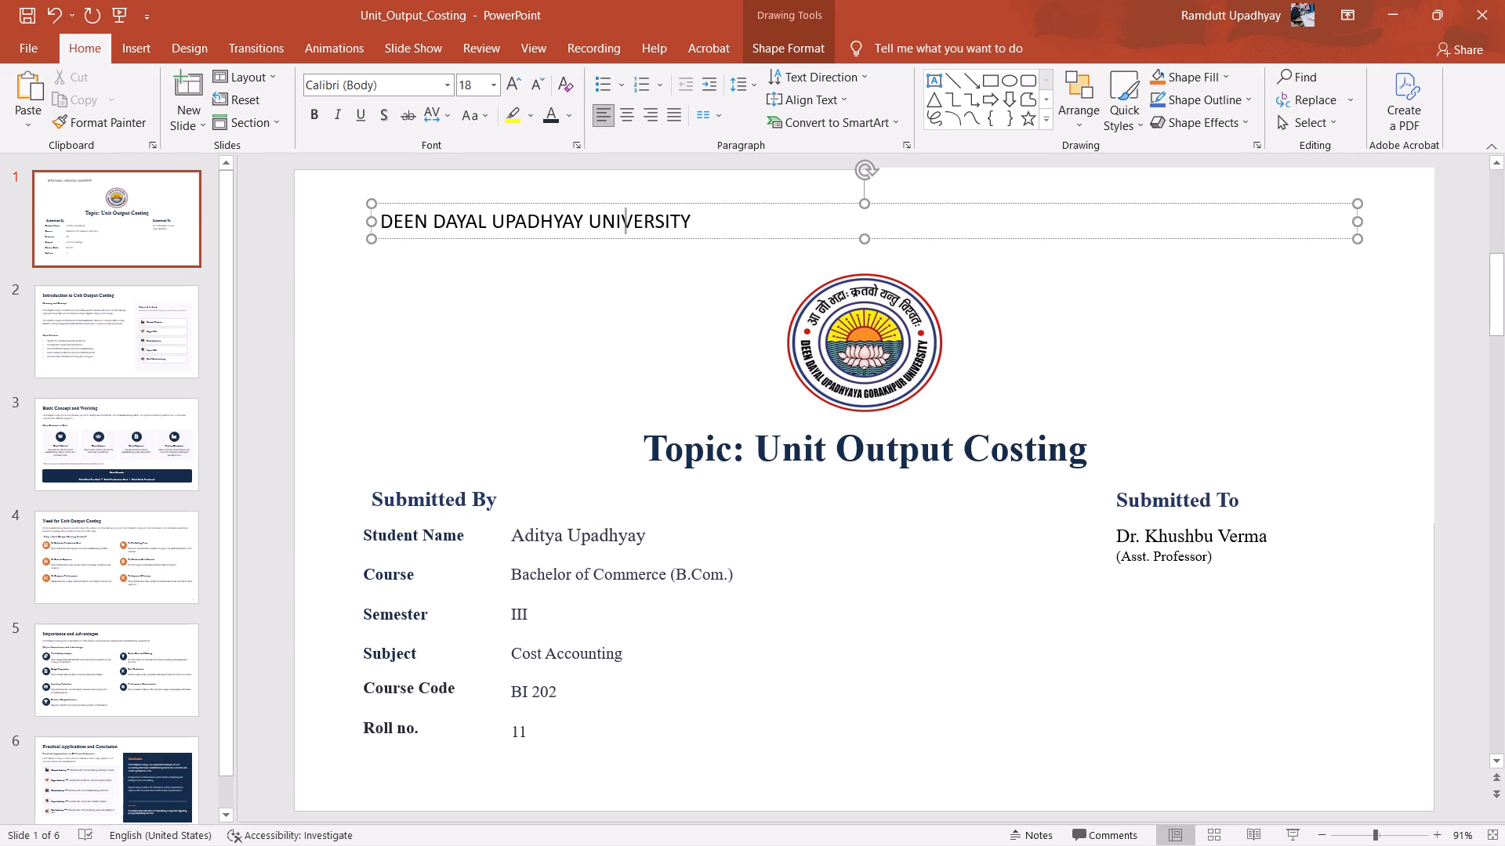
key(Right)
key(Right)
key(Right)
key(shift+g)
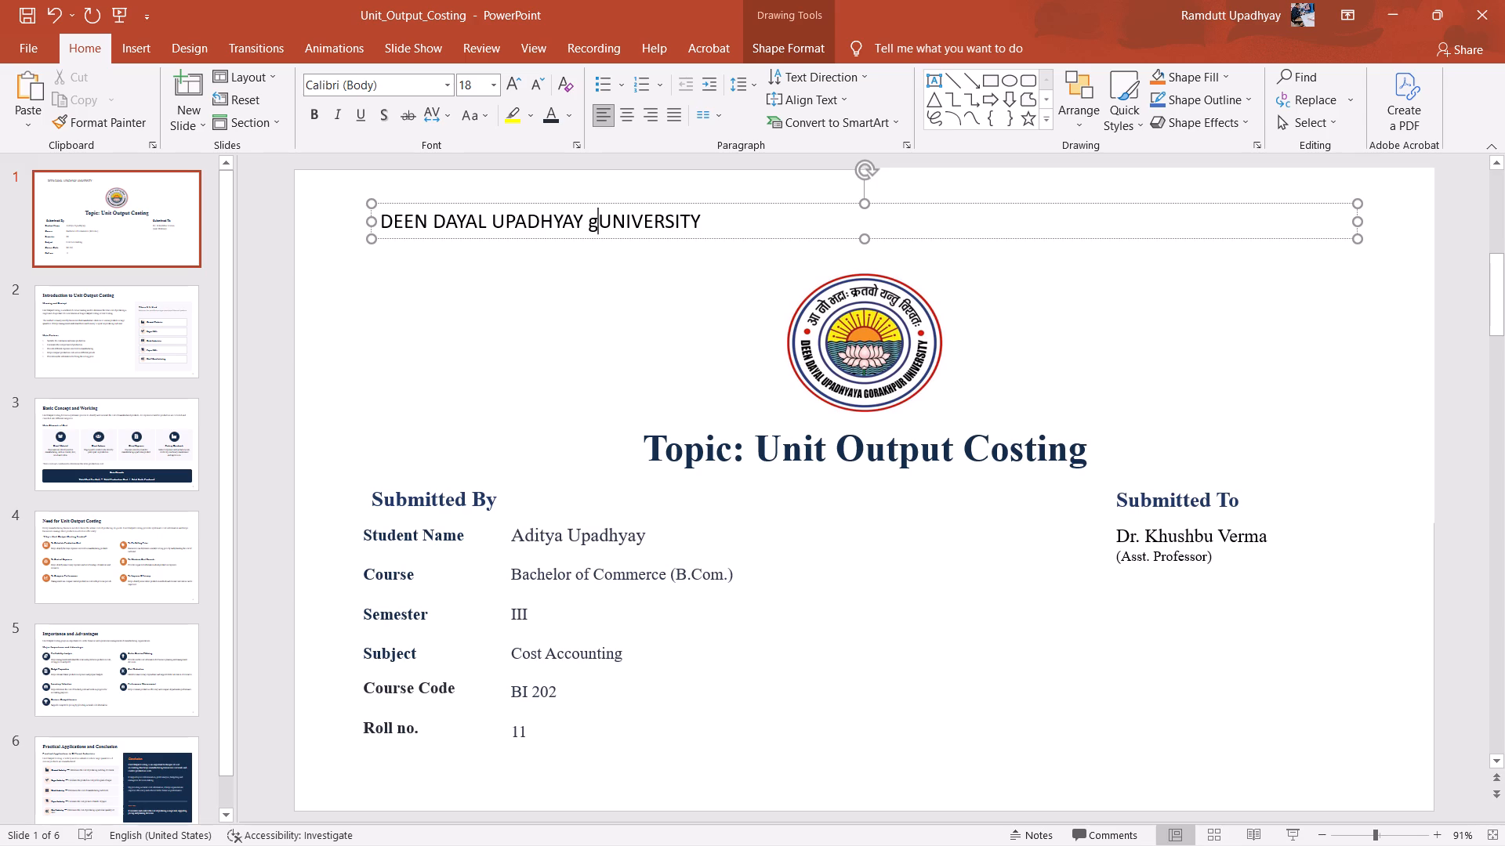
key(BackSpace)
key(h)
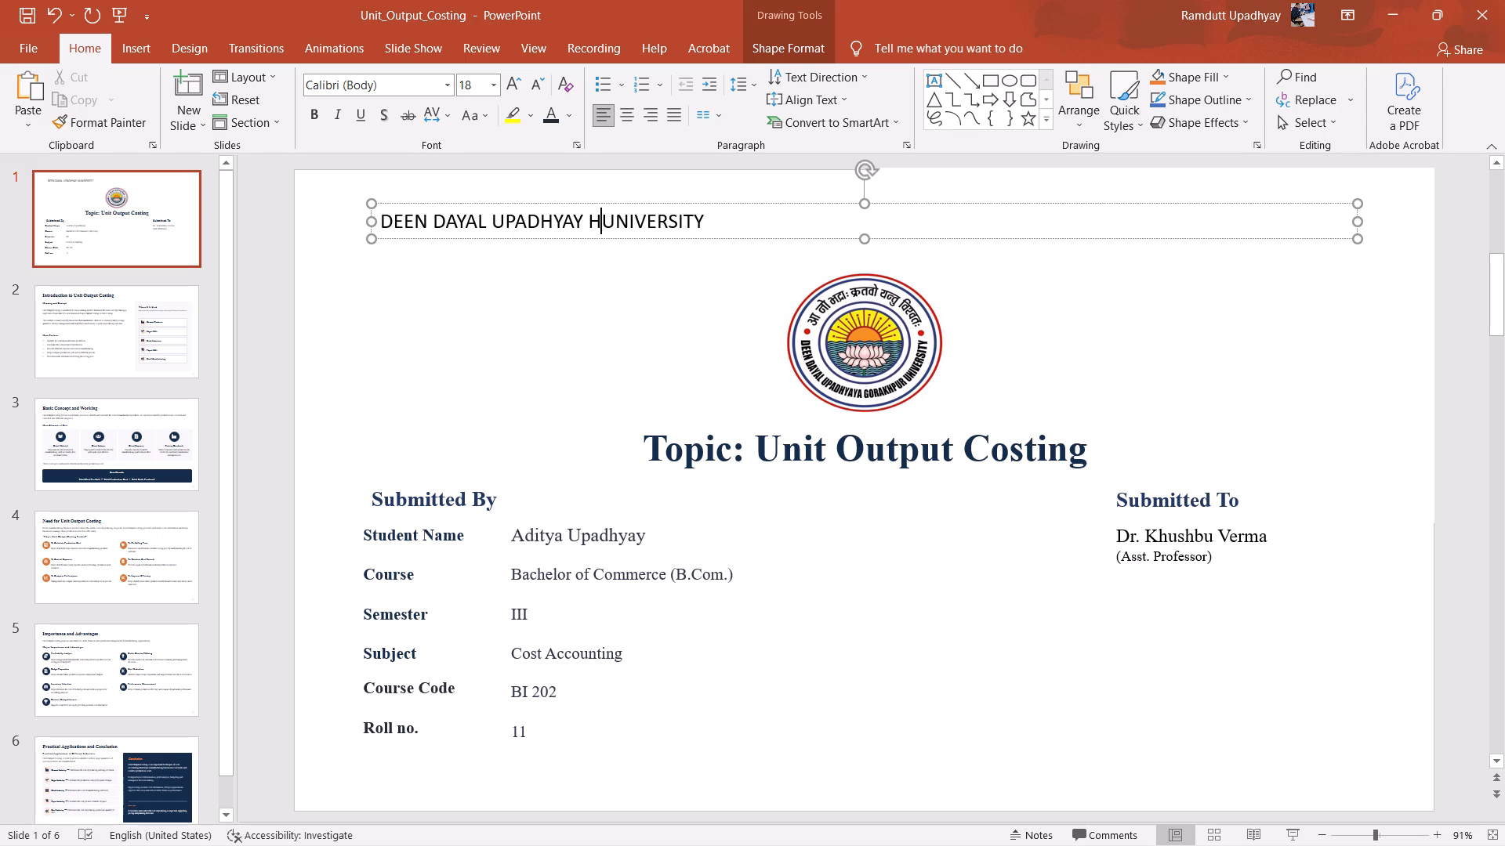
key(BackSpace)
text(GORA)
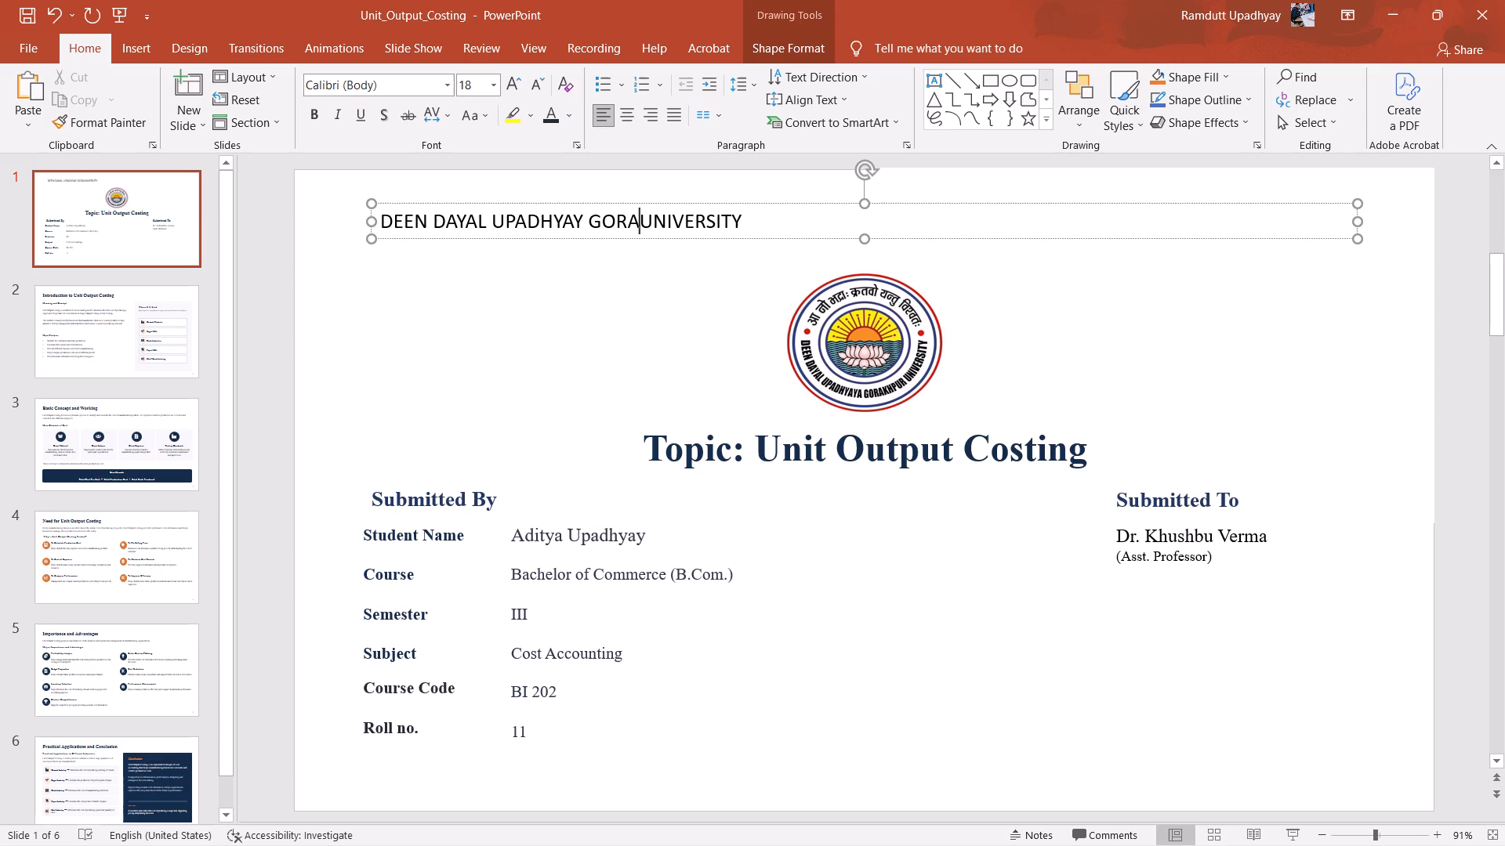
text(KHPUR)
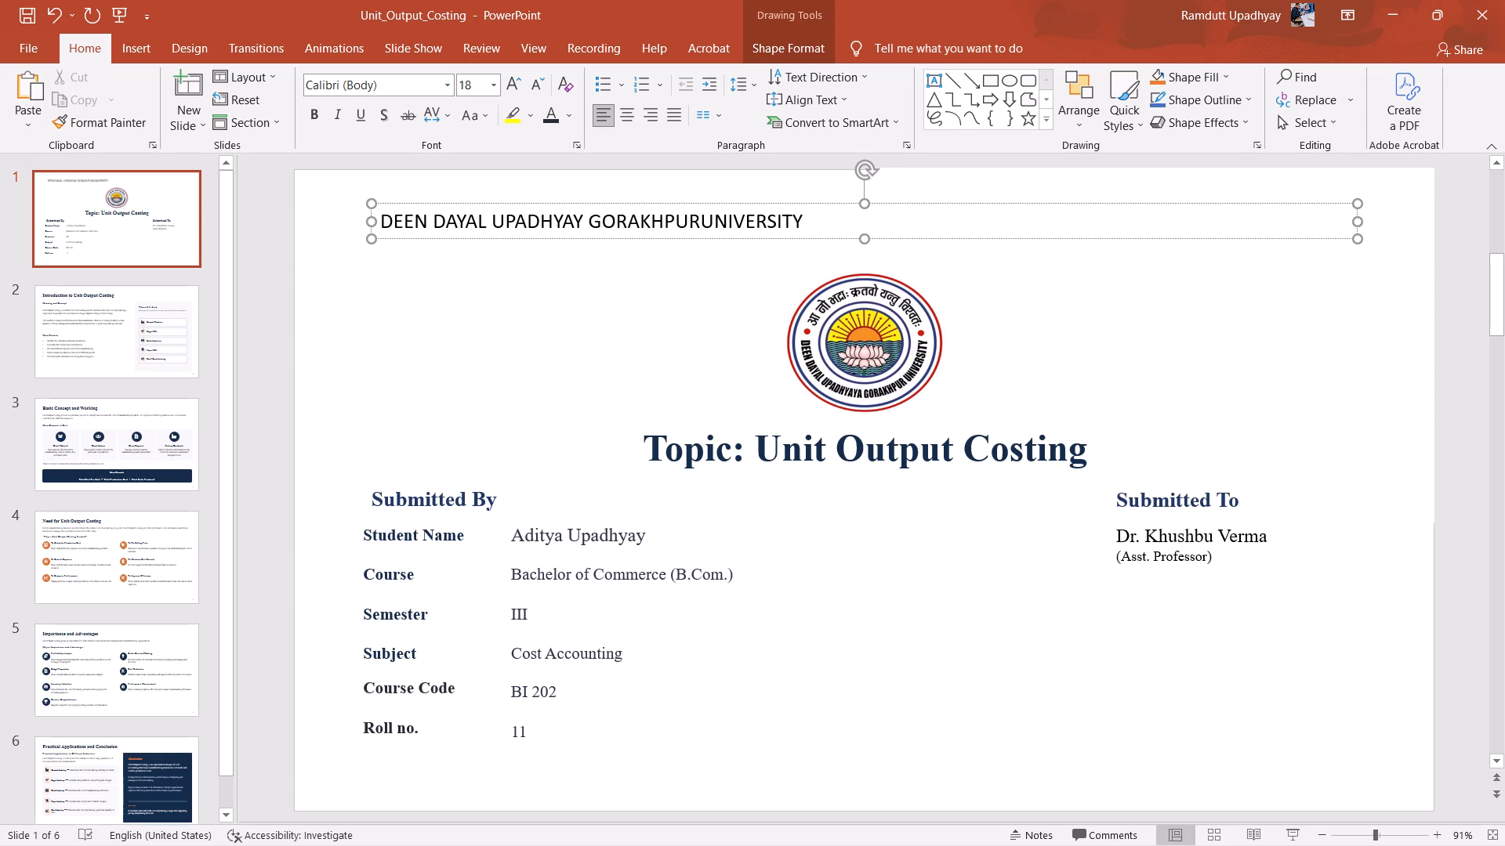
Format the university name above the logo in Times New Roman, bold, standard dark blue, at size 32.
key(ctrl+a)
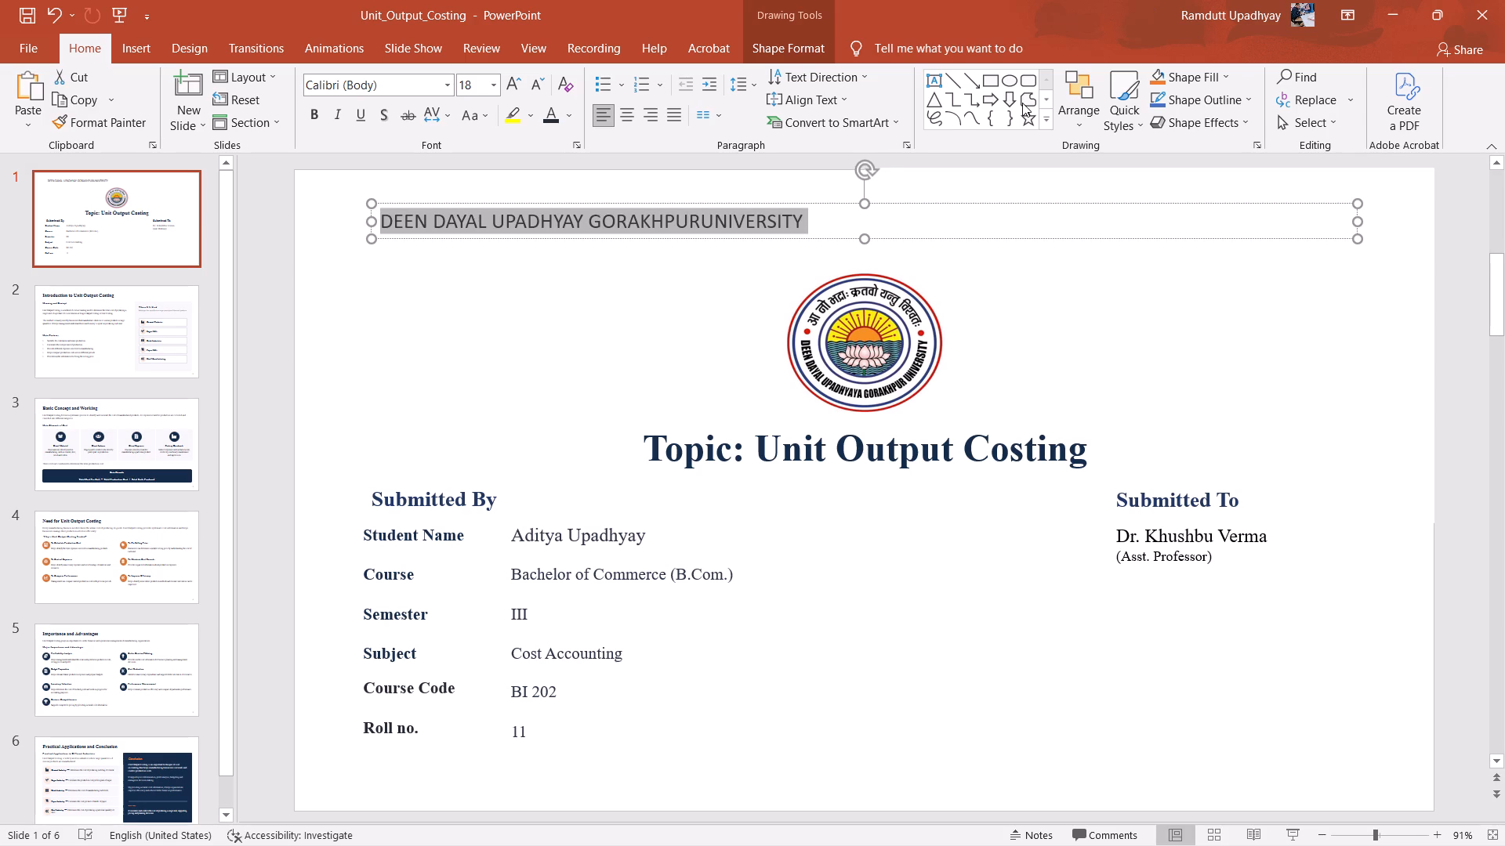
click(544, 121)
click(446, 85)
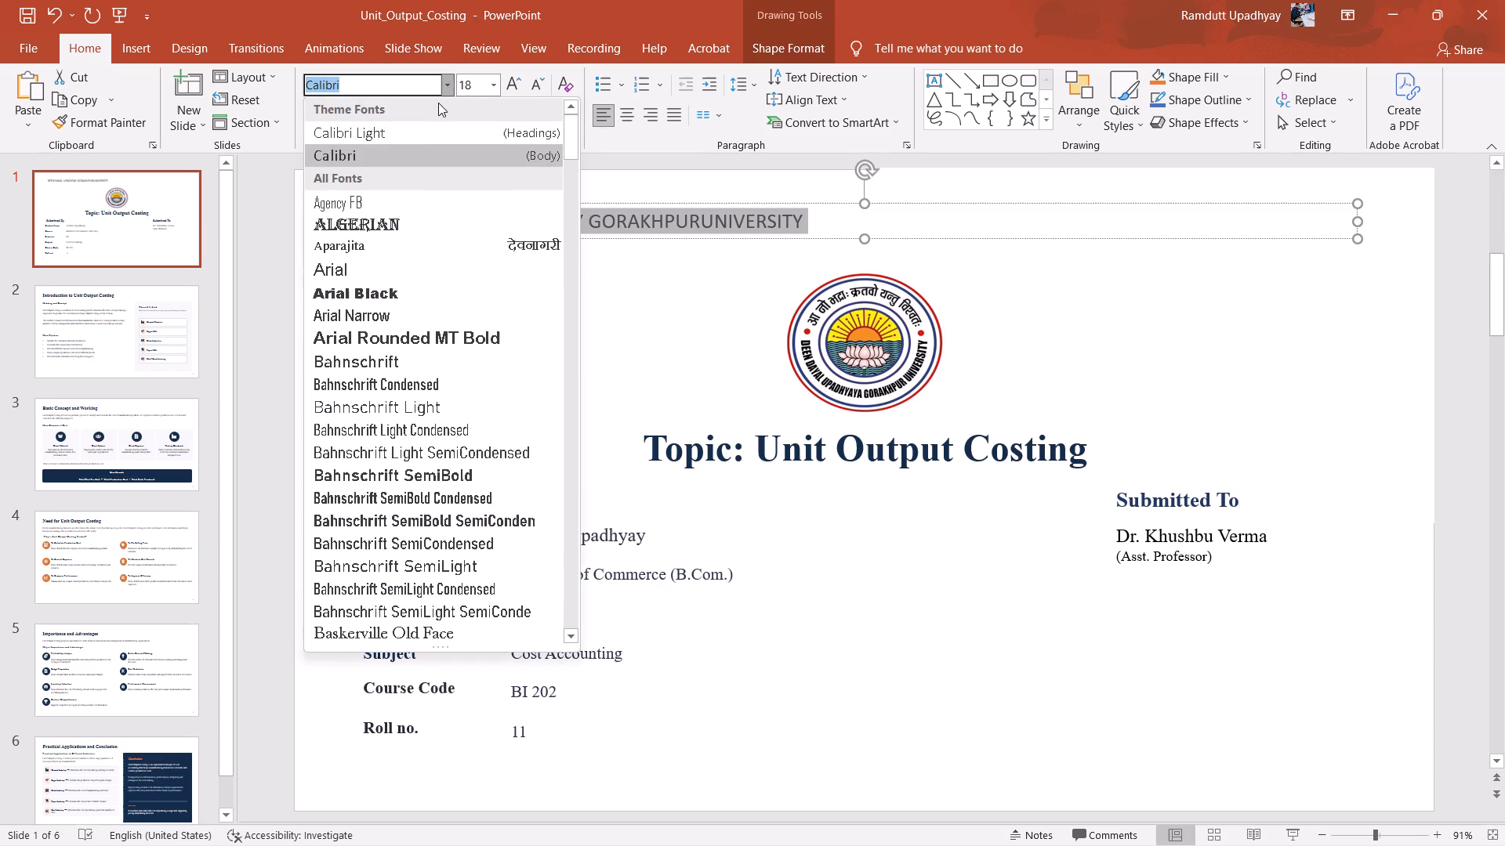
key(t)
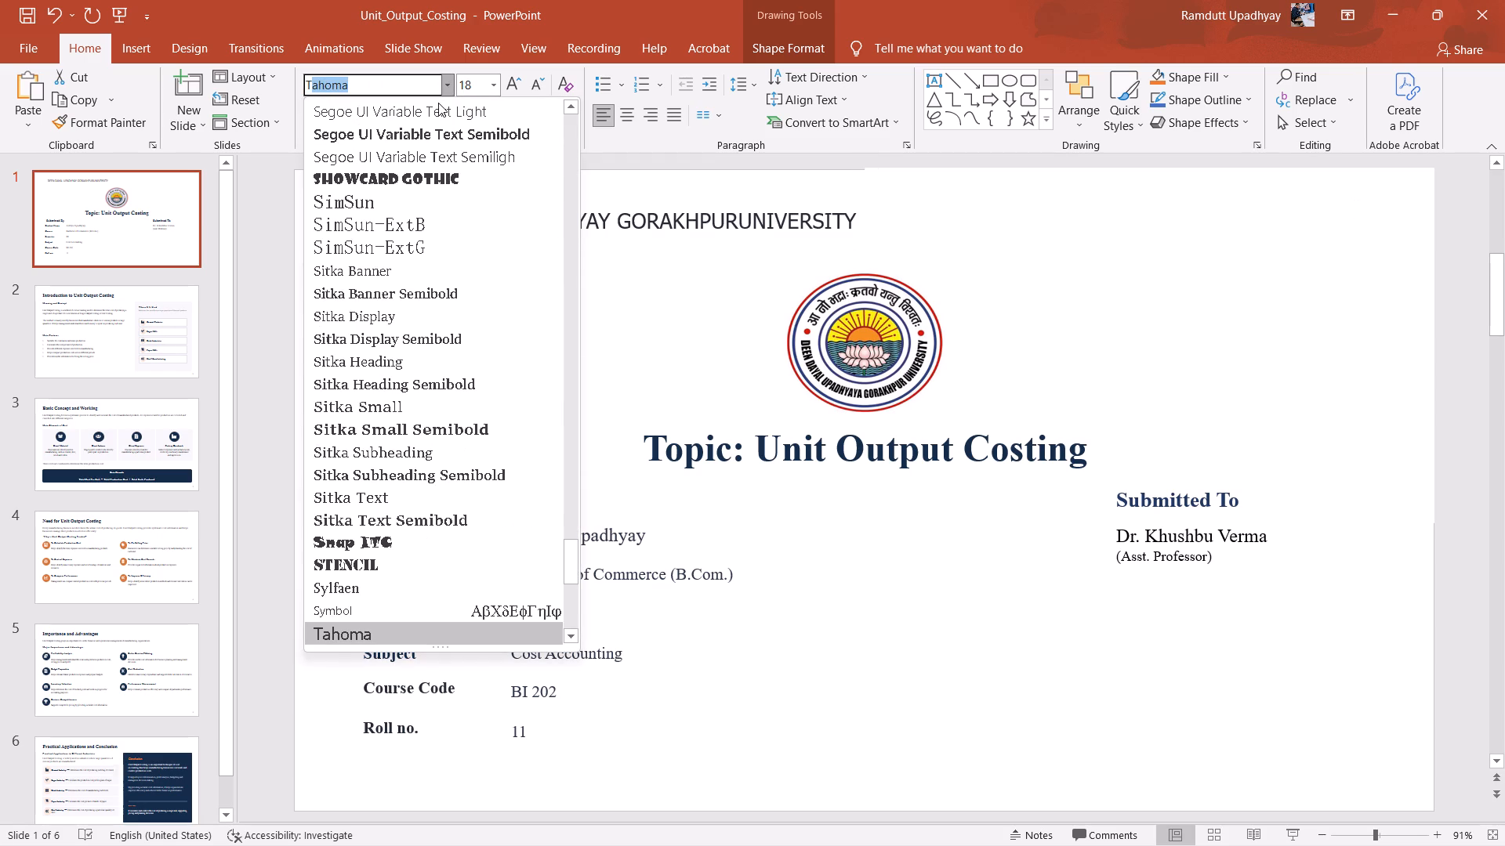
key(i)
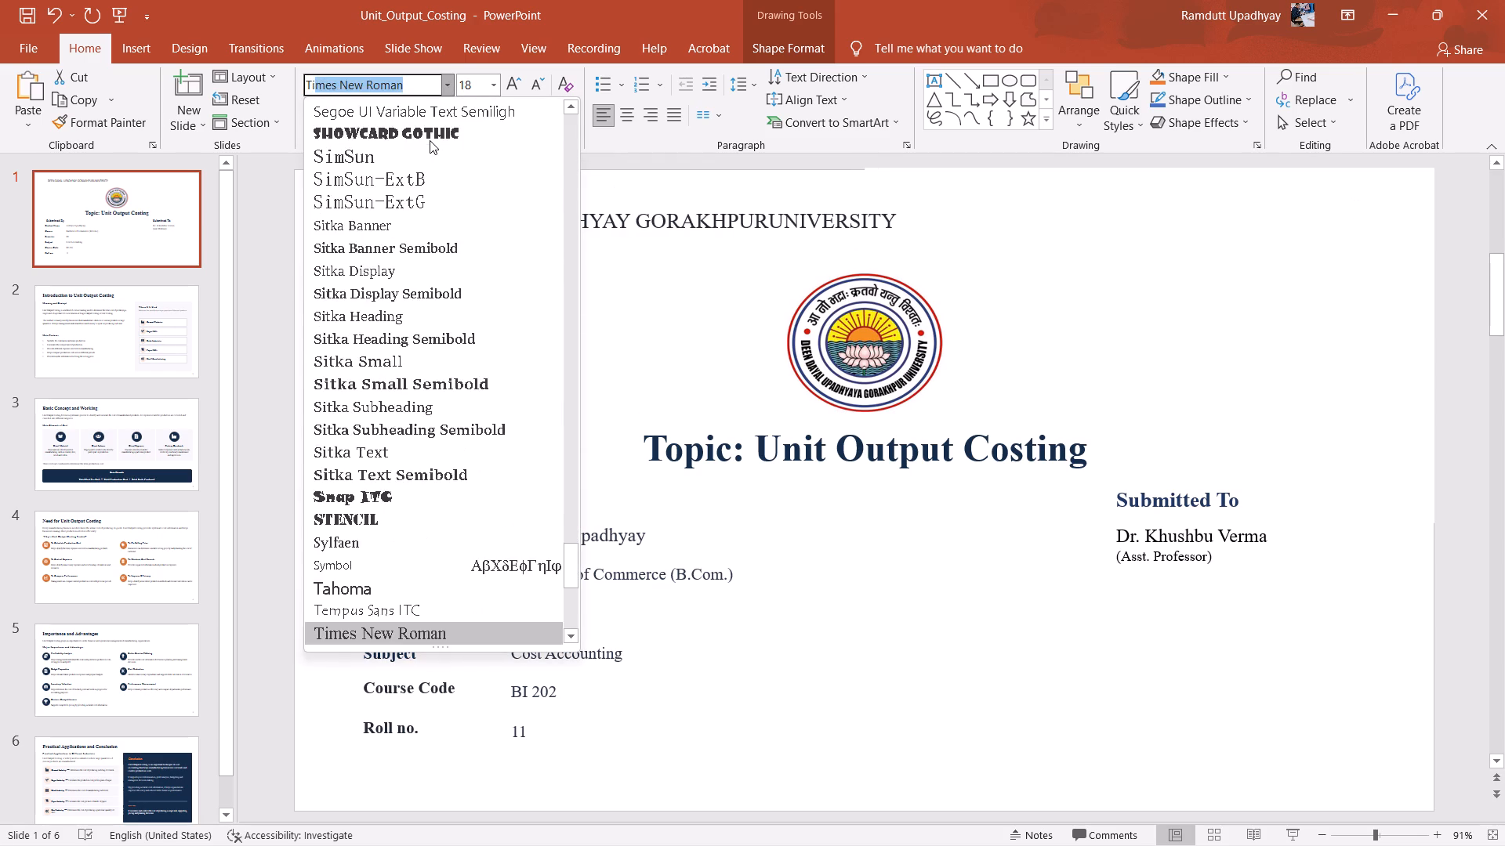
key(Return)
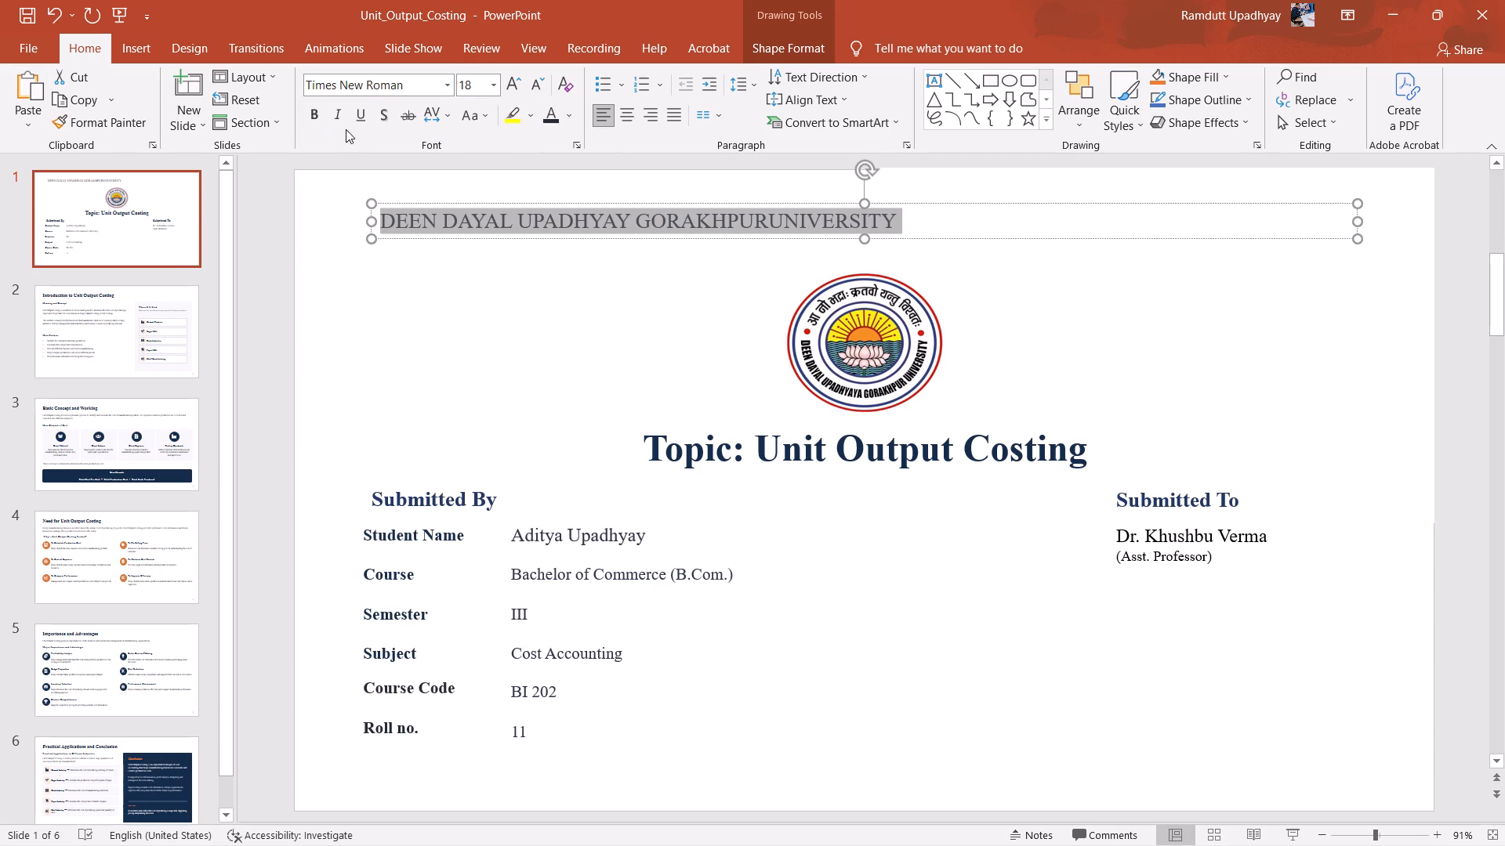
click(320, 117)
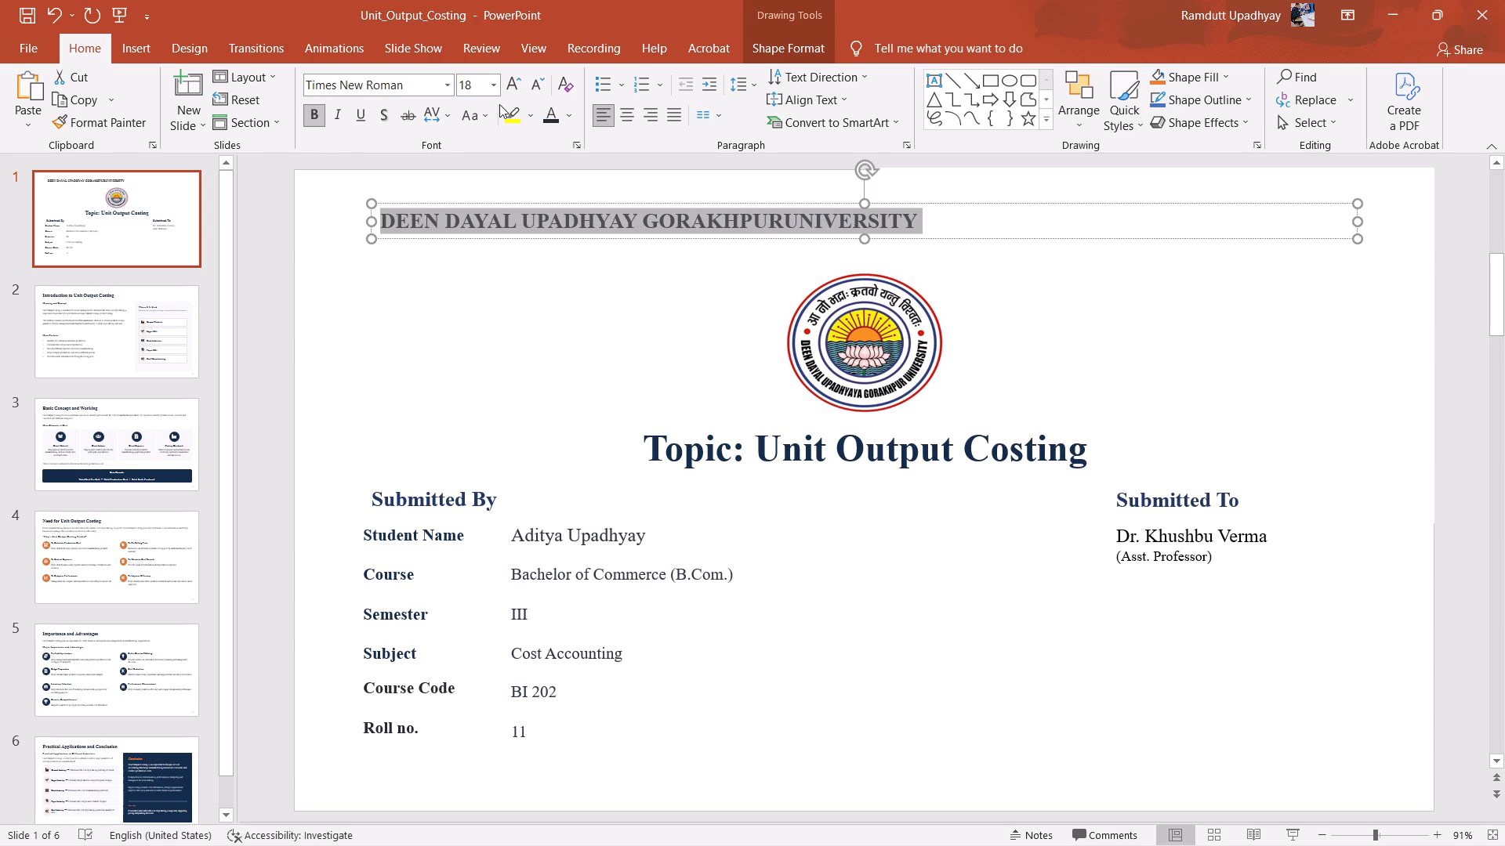
click(568, 114)
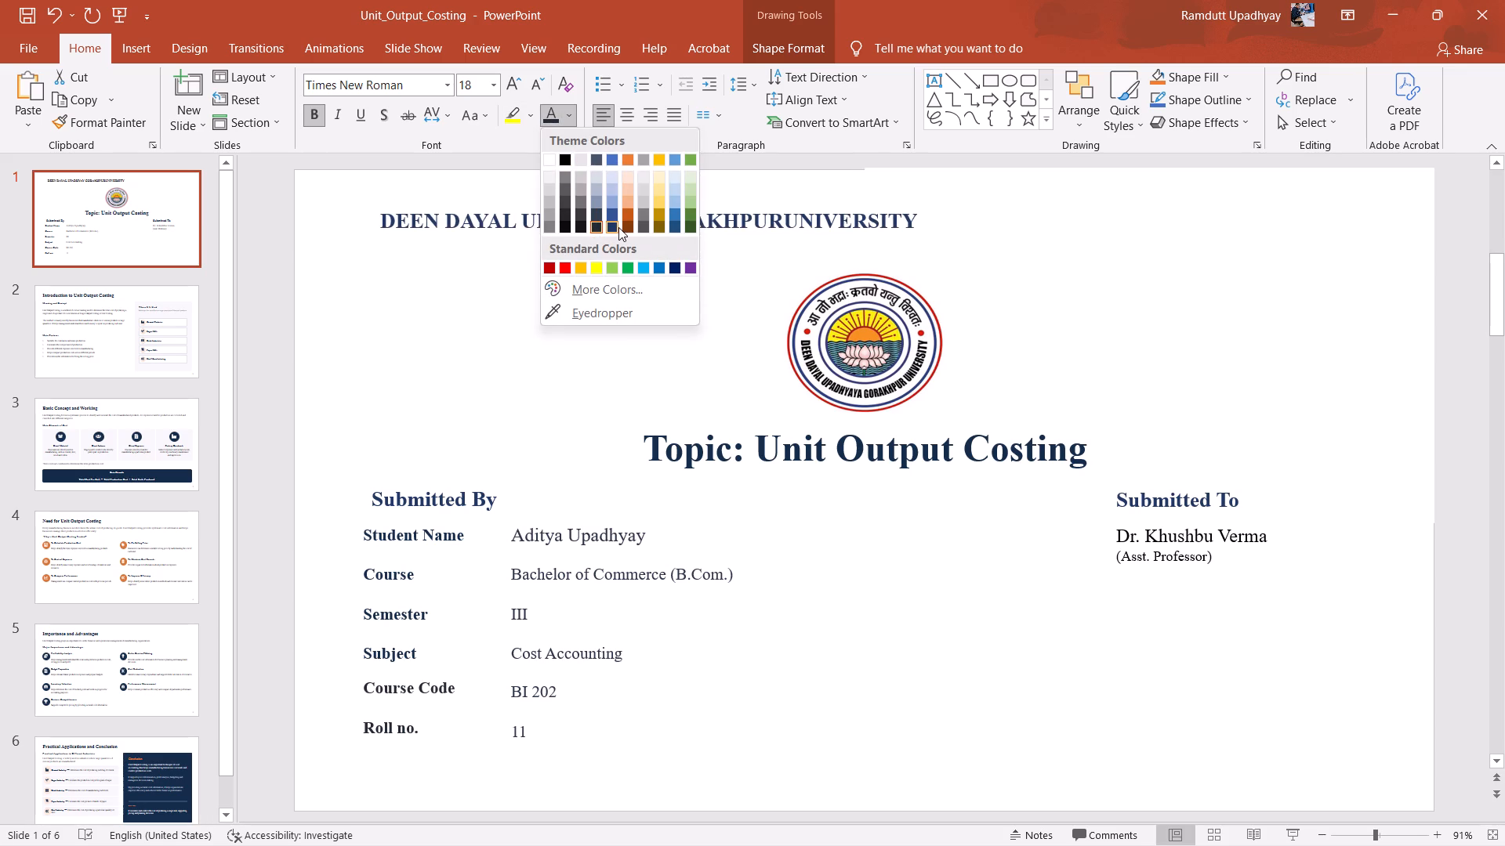
click(676, 268)
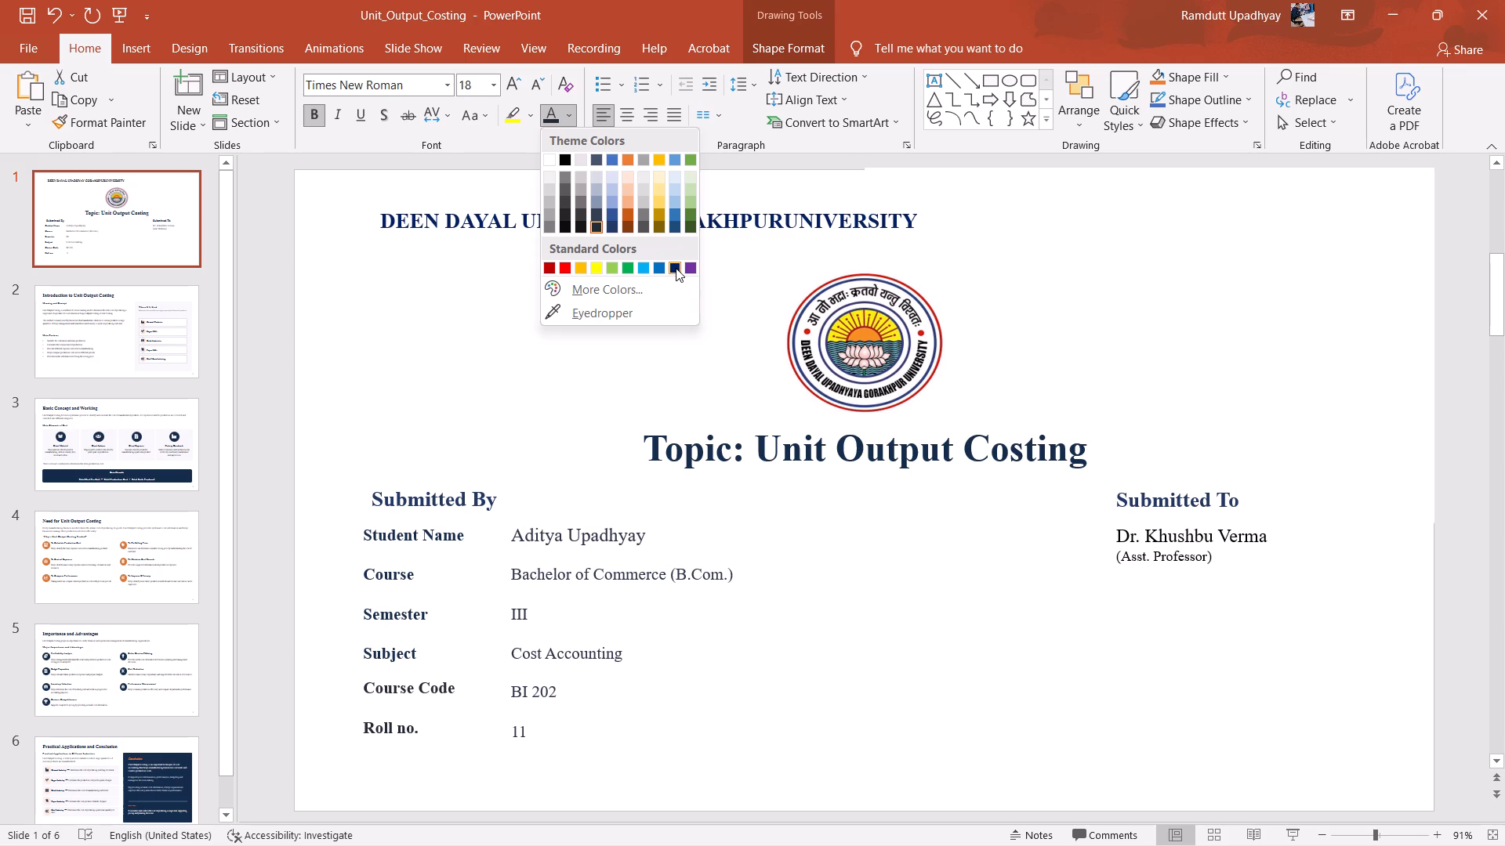
click(510, 88)
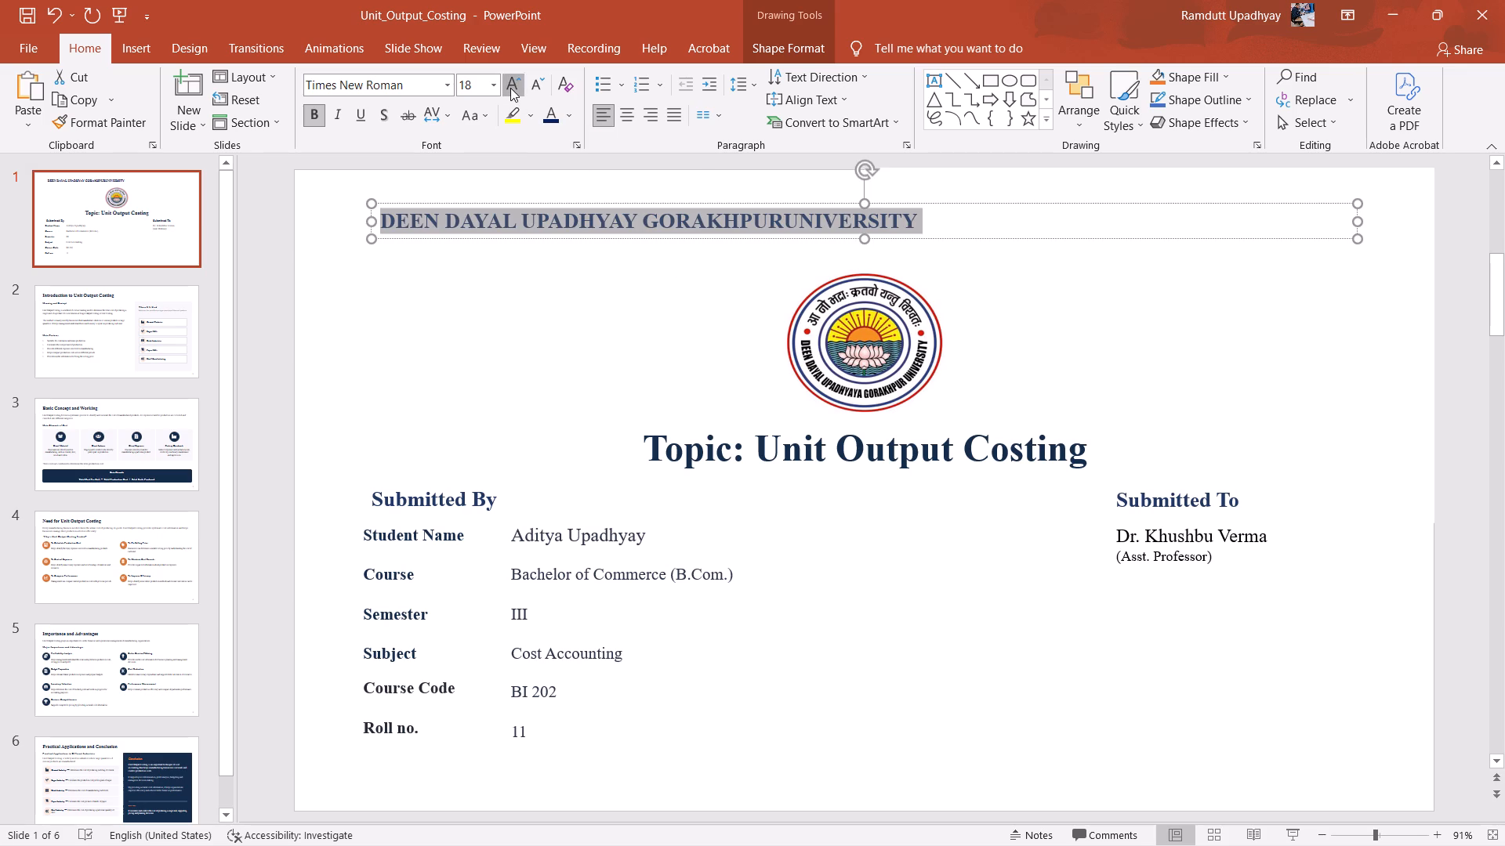
triple_click(510, 88)
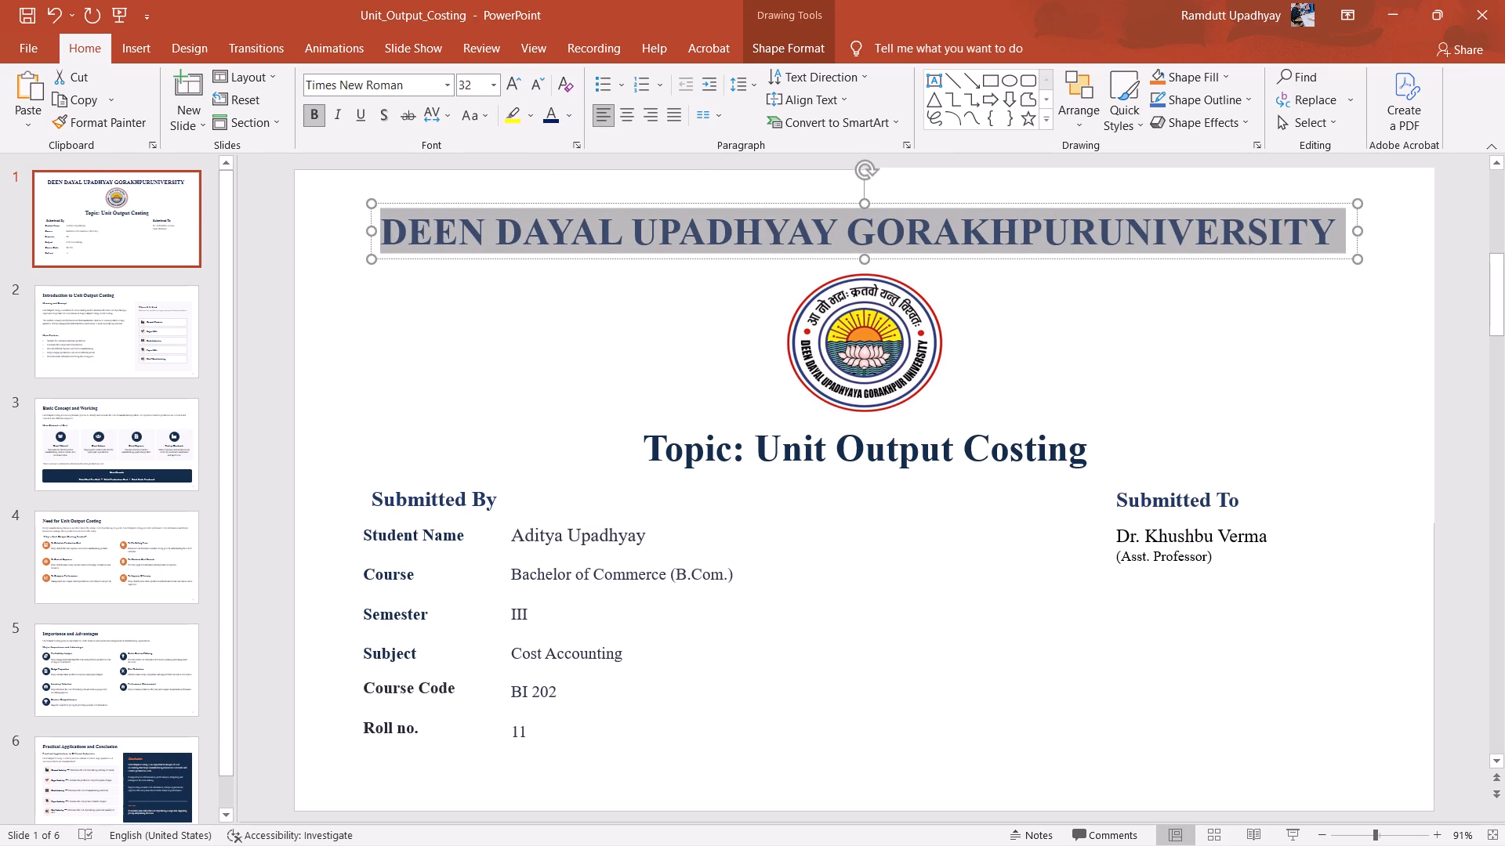
click(830, 703)
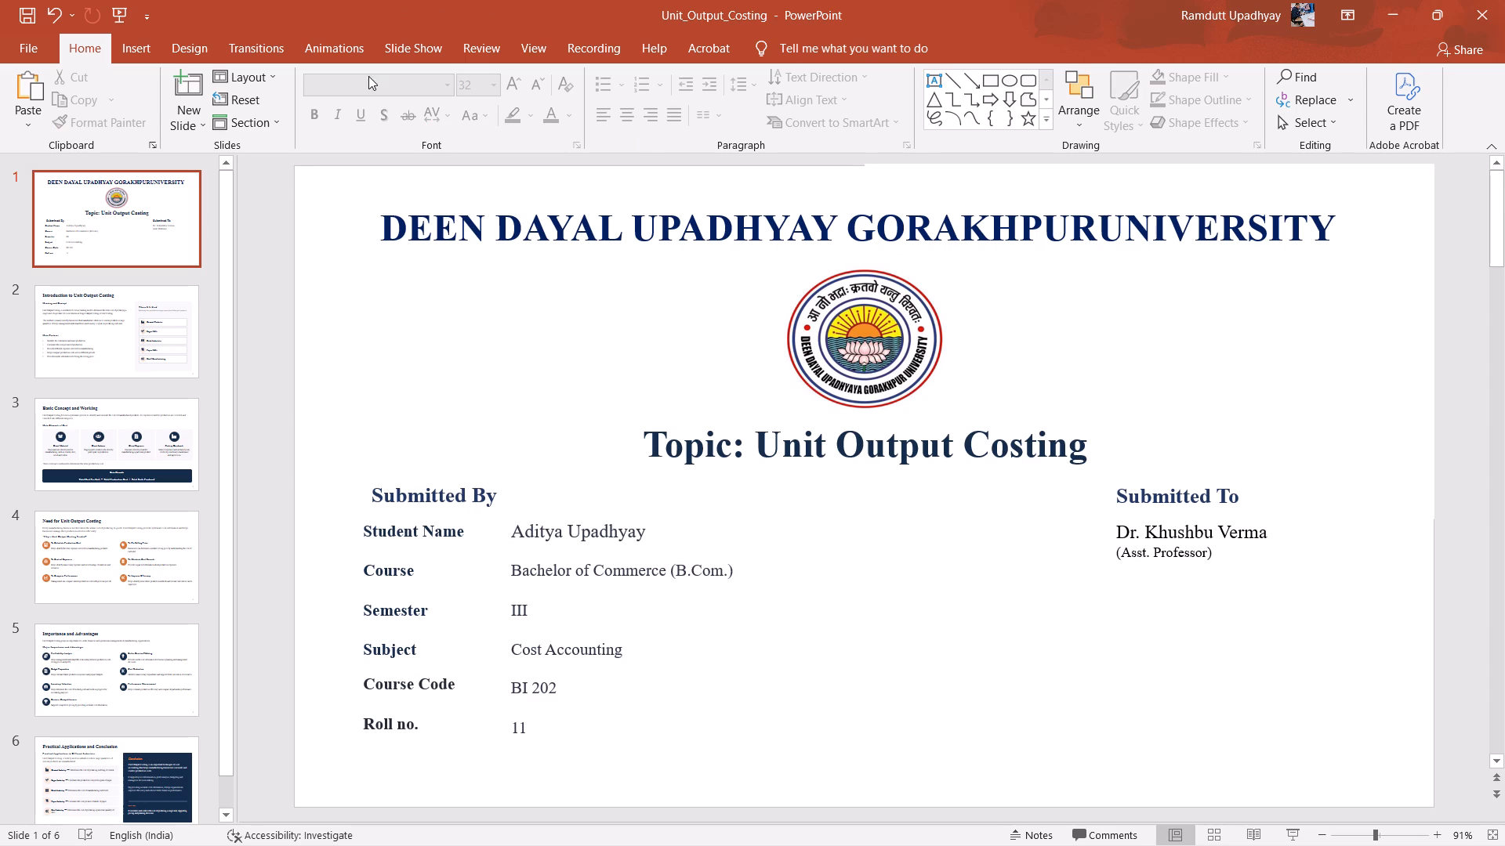
Look through the remaining slides up to slide 6 to check their content and layout, and return to the title slide.
key(Down)
click(896, 580)
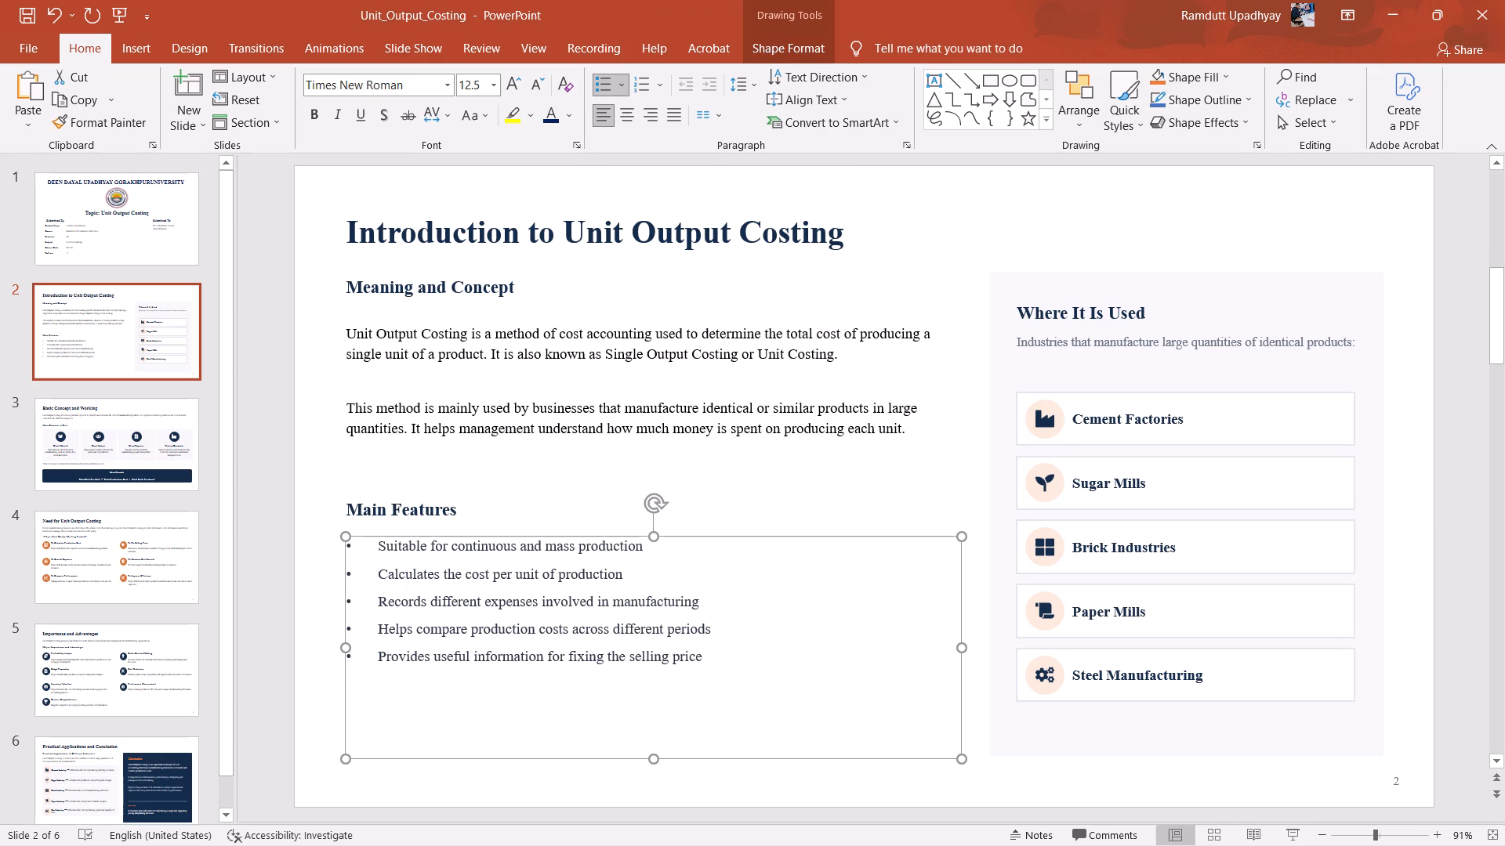
click(1453, 391)
key(Up)
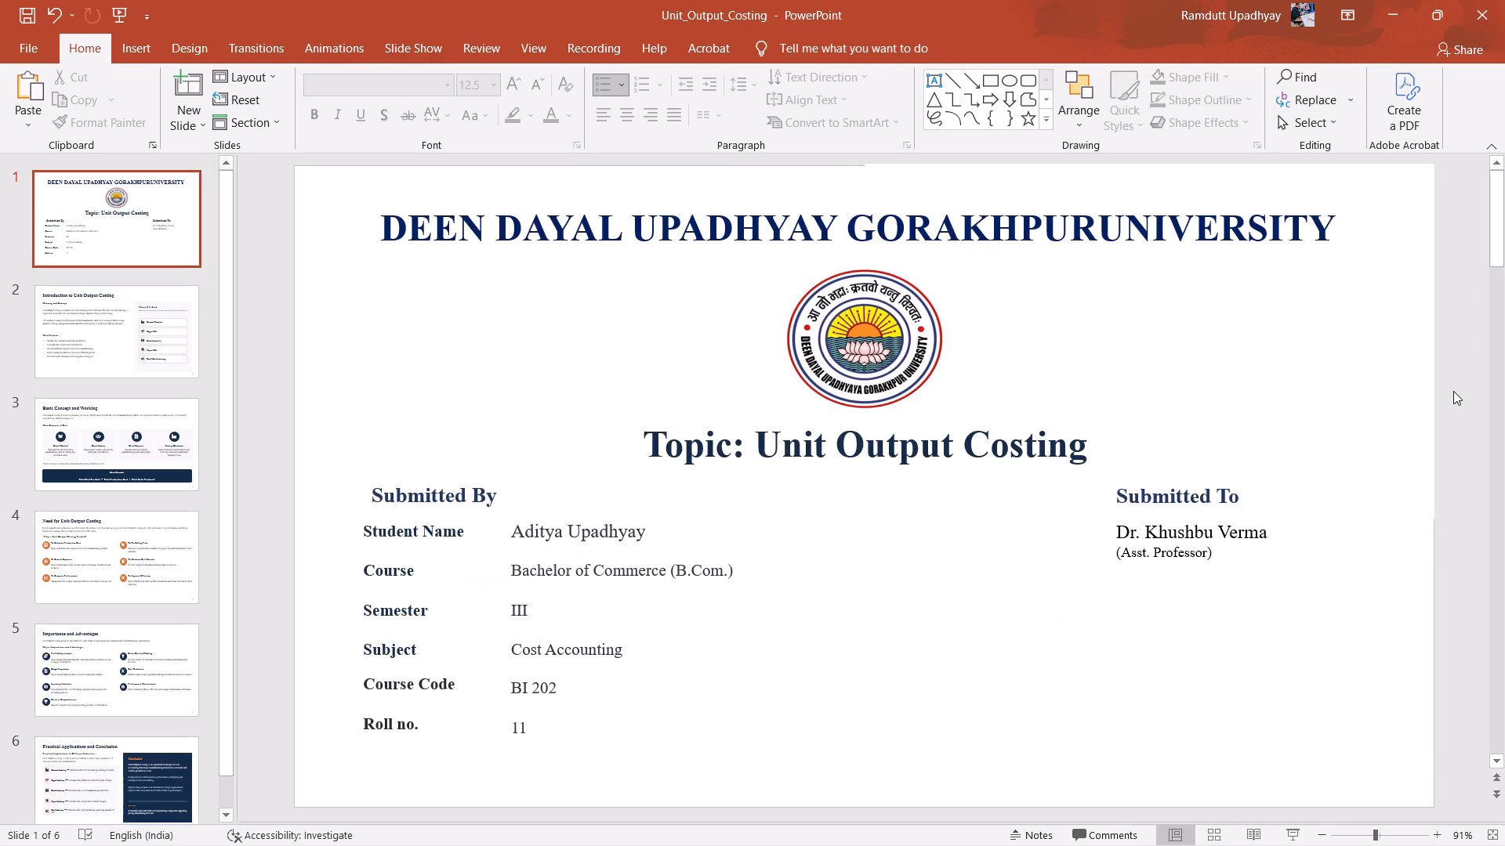
key(Down)
key(Down)
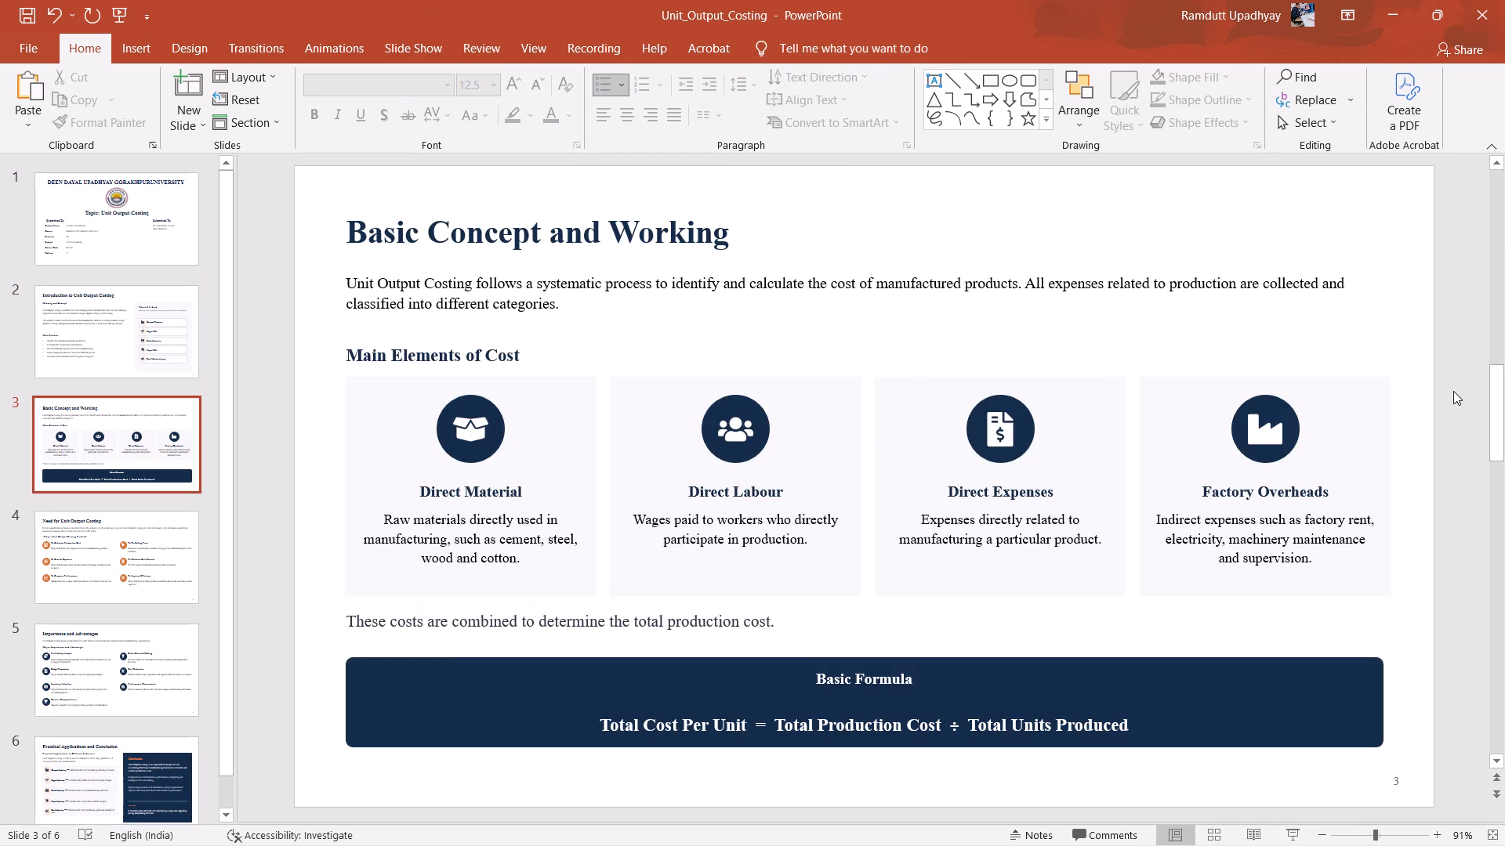
key(Down)
key(Down)
key(Down)
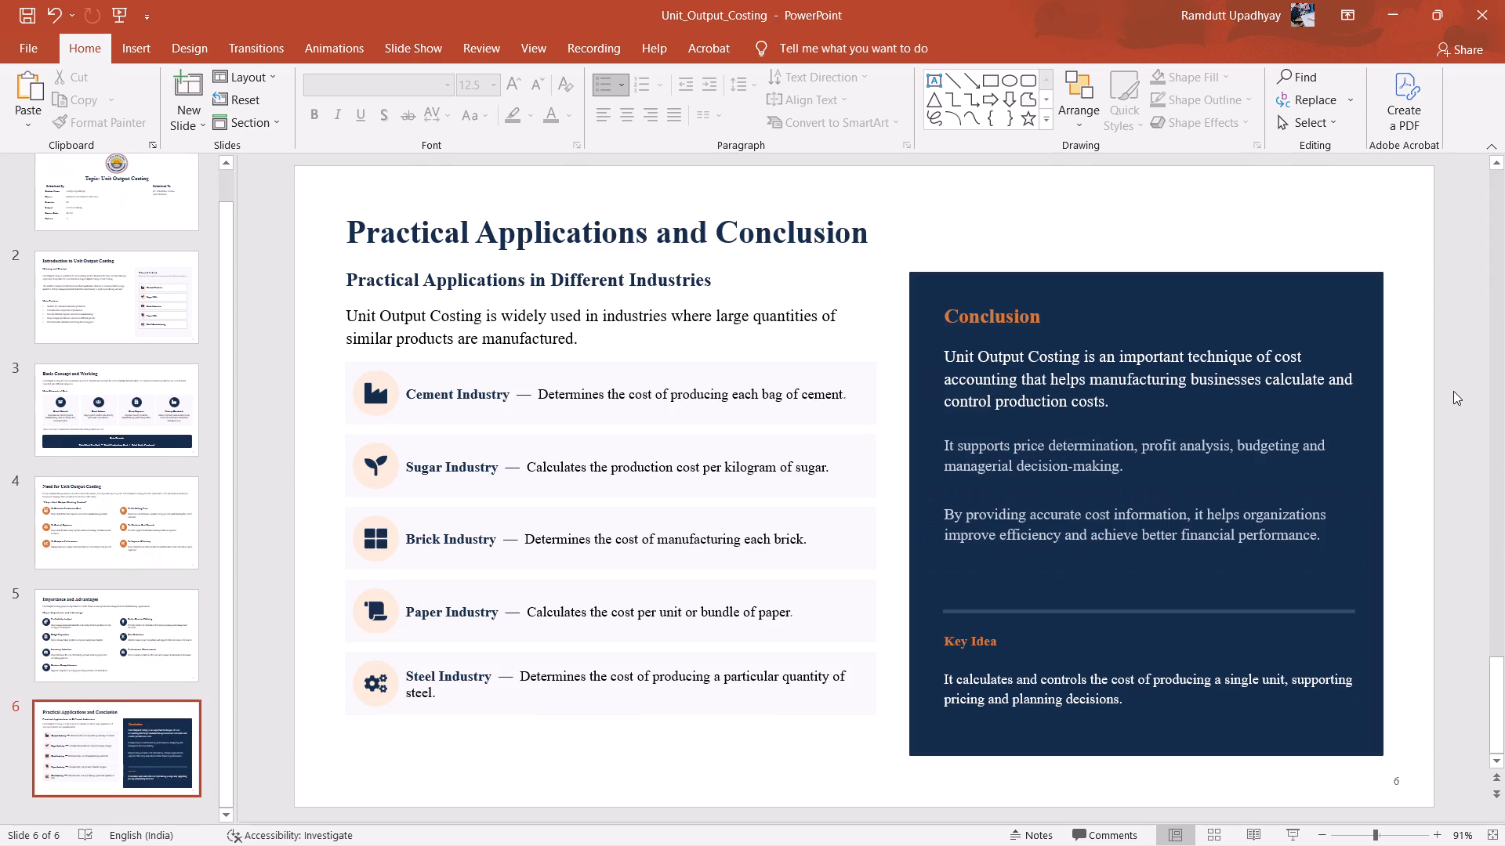
key(Up)
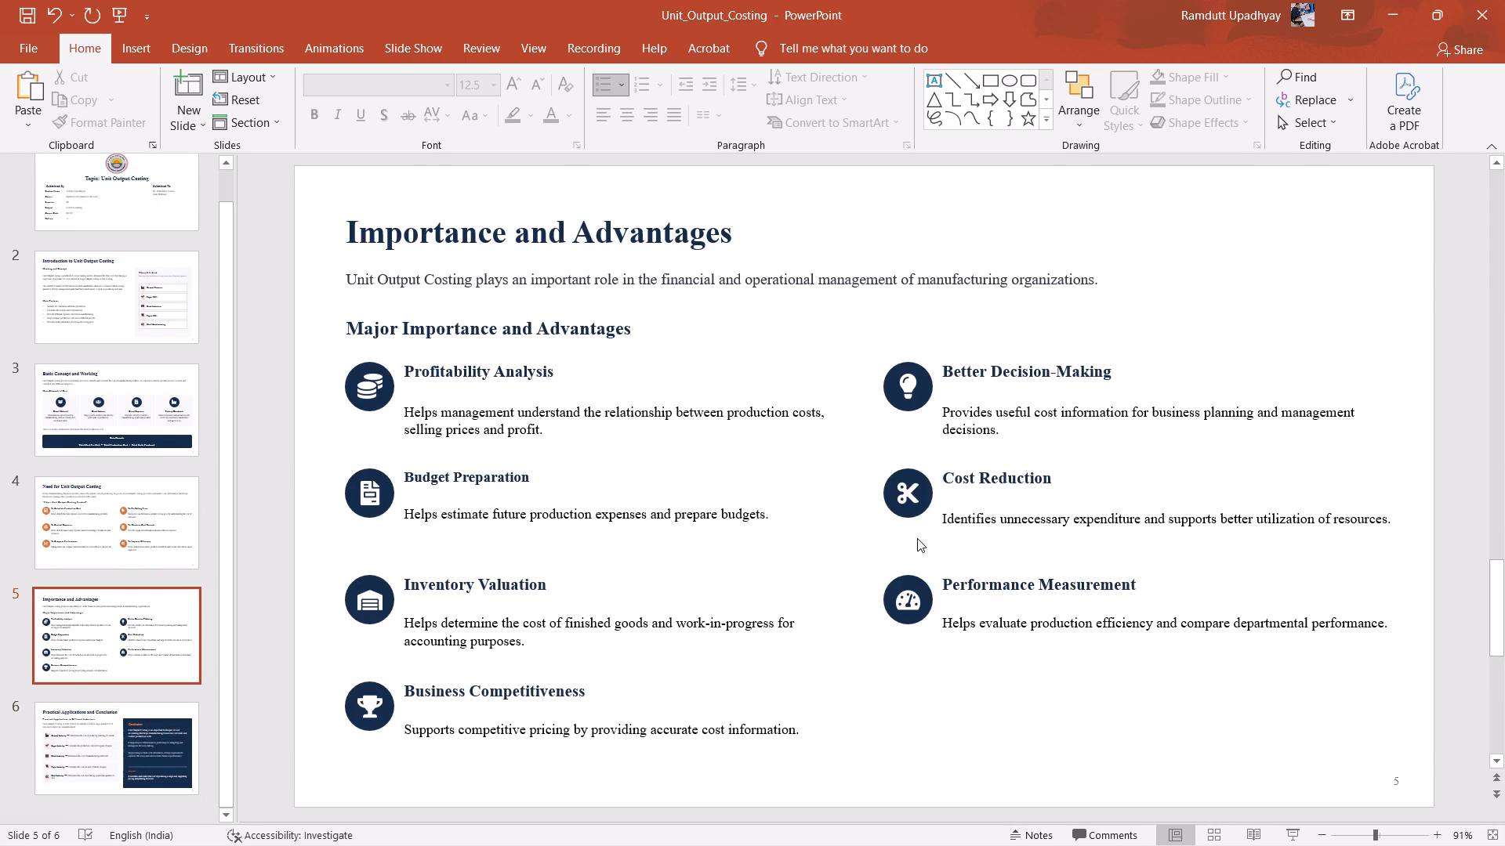
click(720, 510)
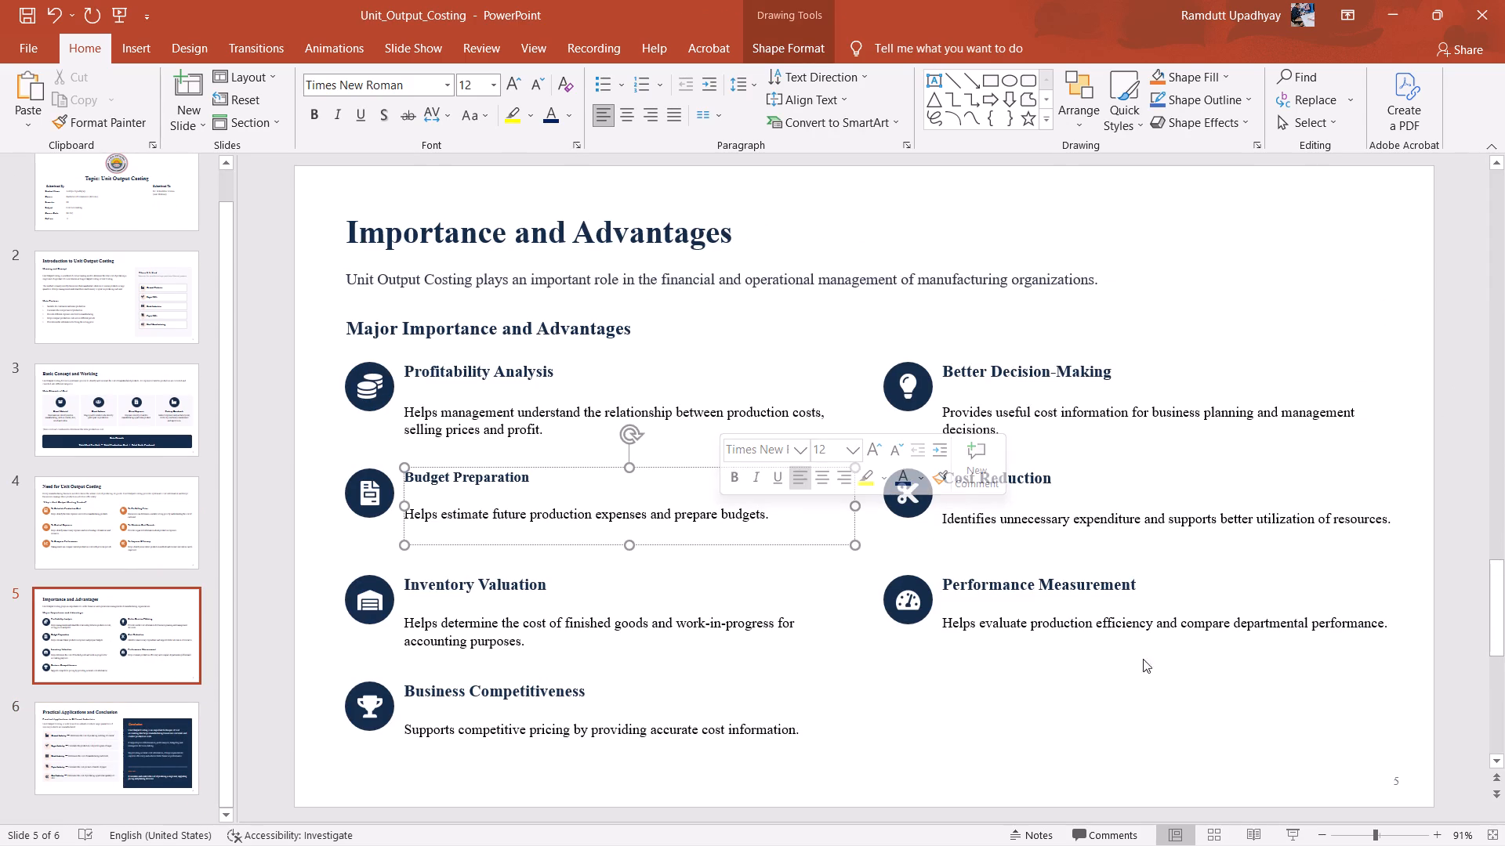
click(1449, 650)
key(Down)
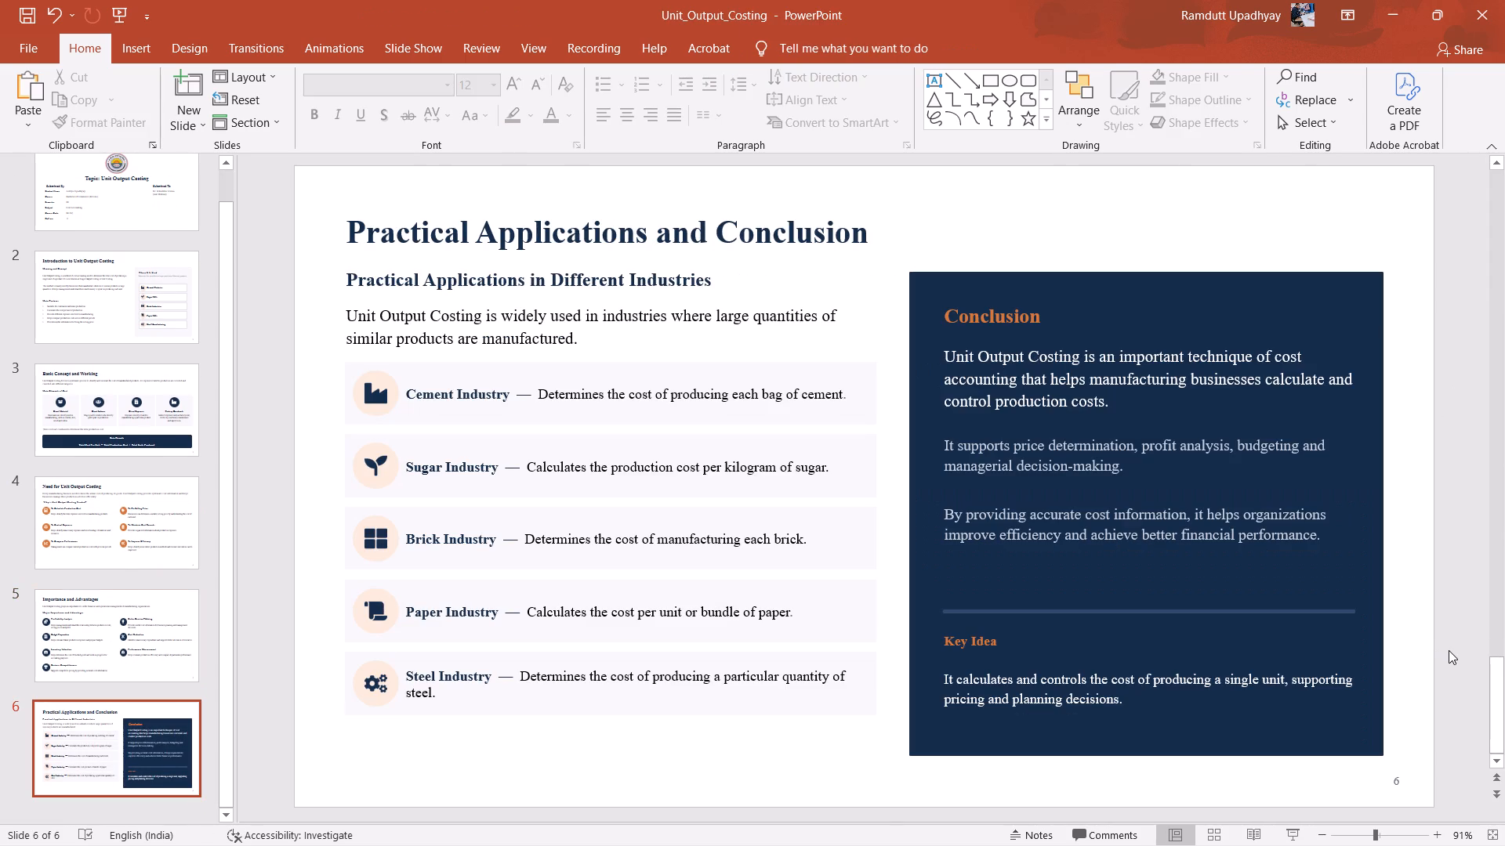
key(Down)
key(Up)
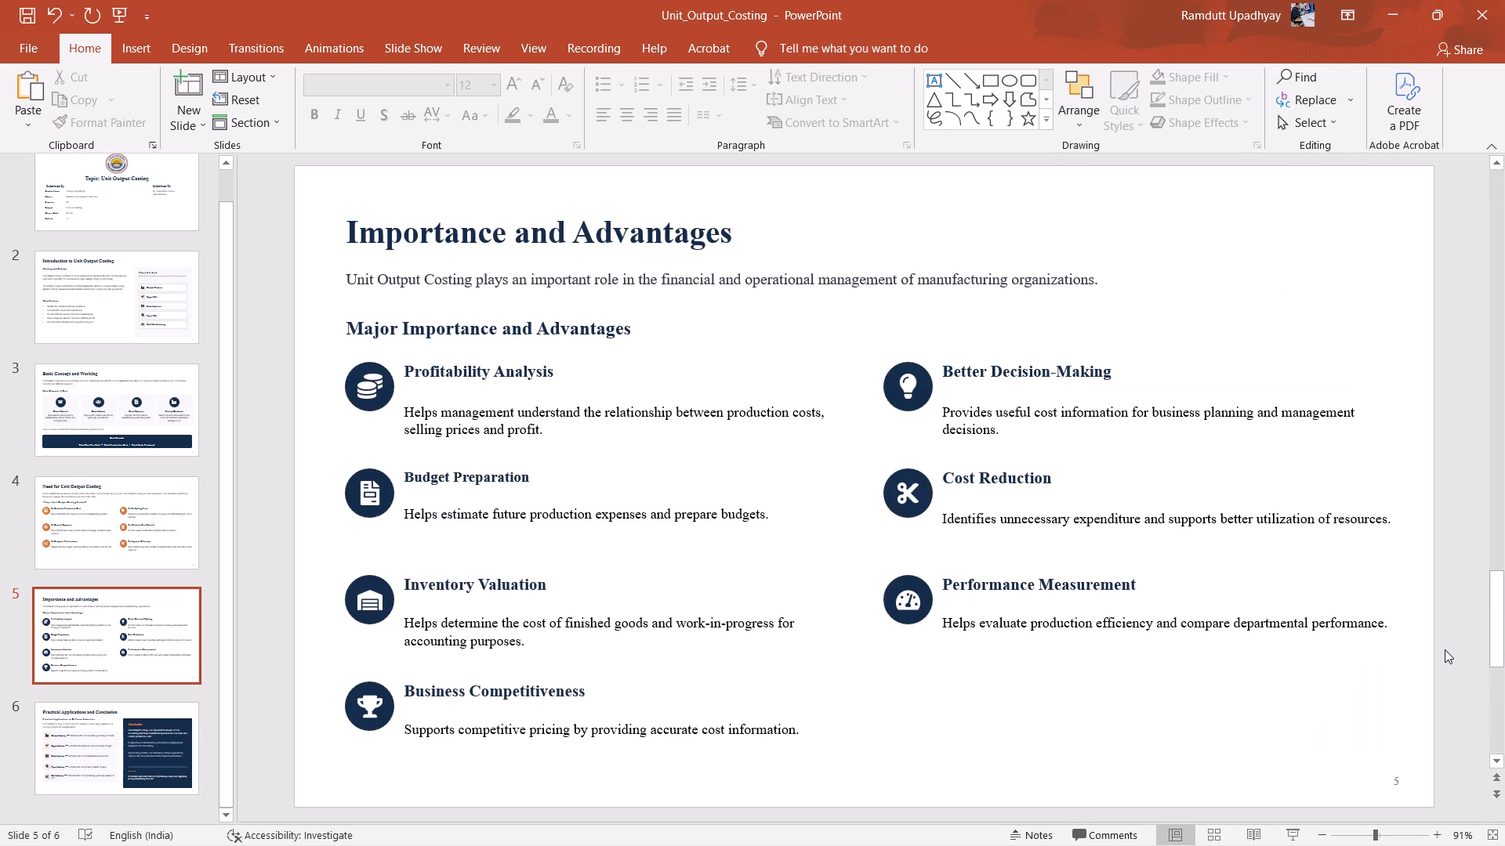
key(Up)
key(Up)
key(Up)
key(Up)
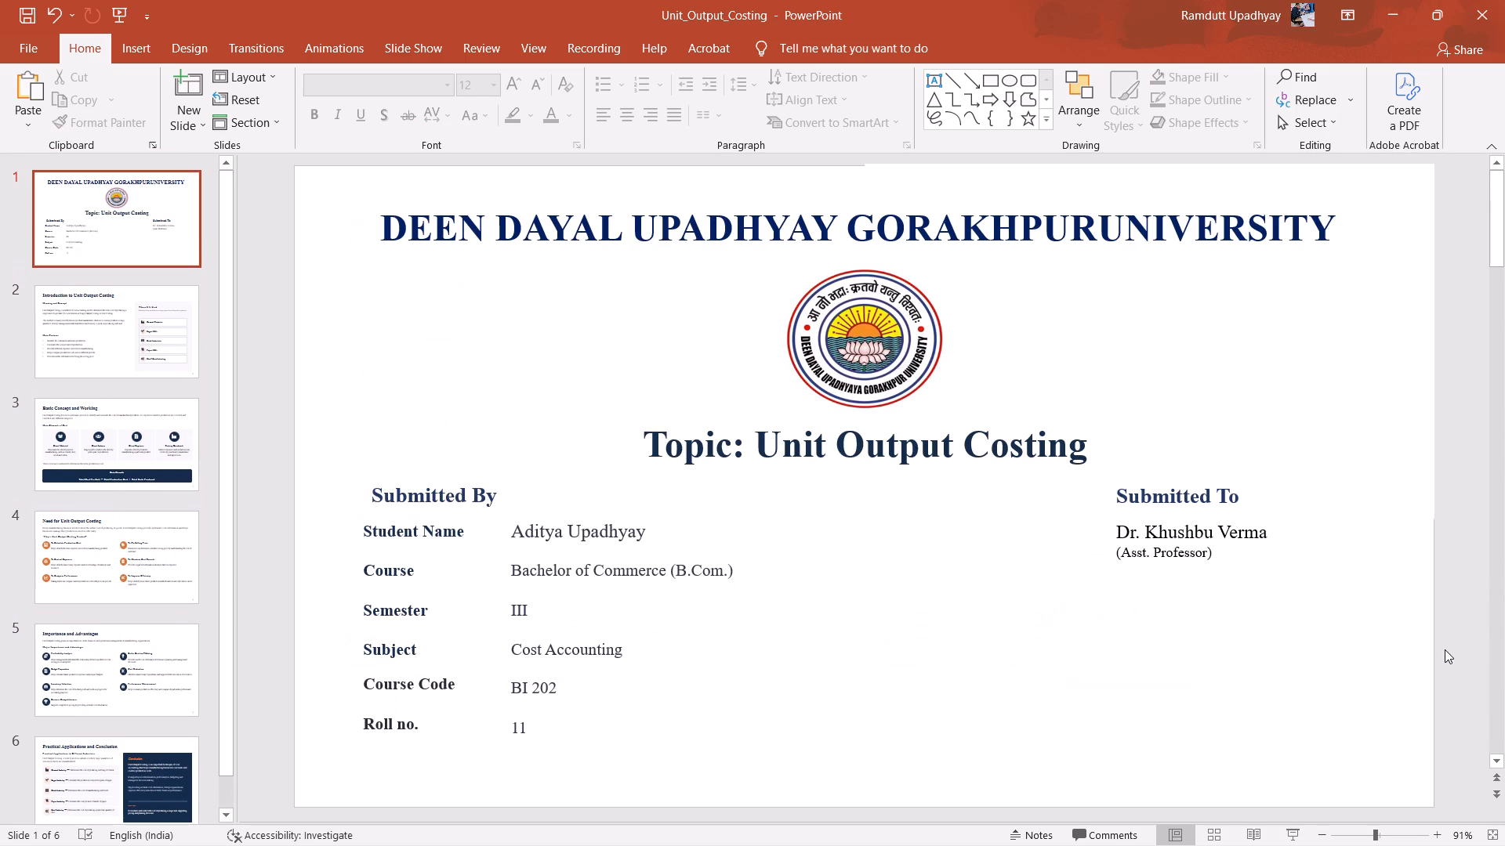
Save the presentation.
key(ctrl+s)
Recolour the "Course Code" and "Roll no." labels on the title slide in dark blue.
click(194, 52)
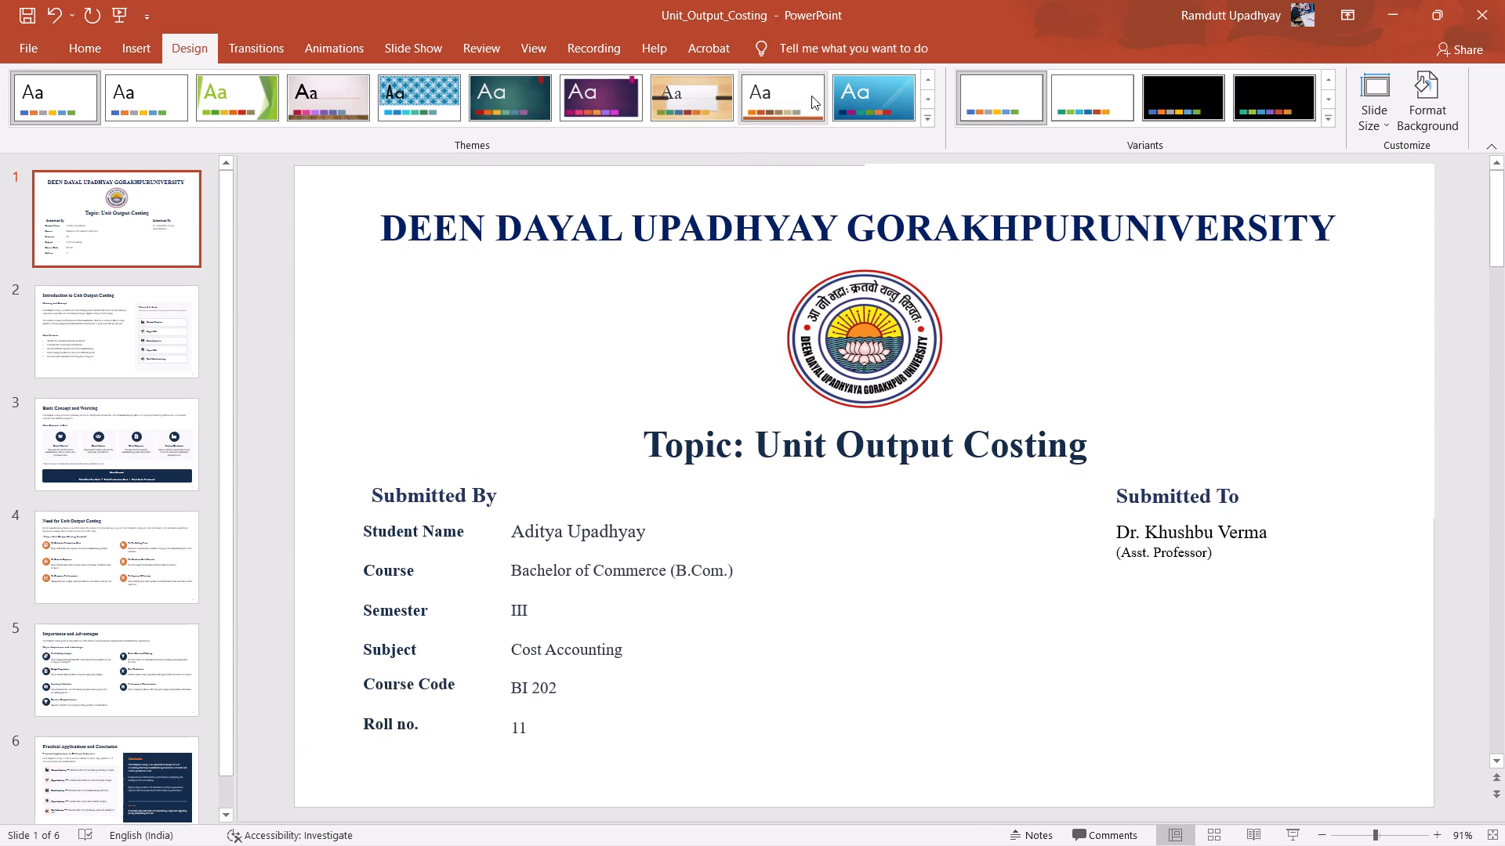
click(366, 683)
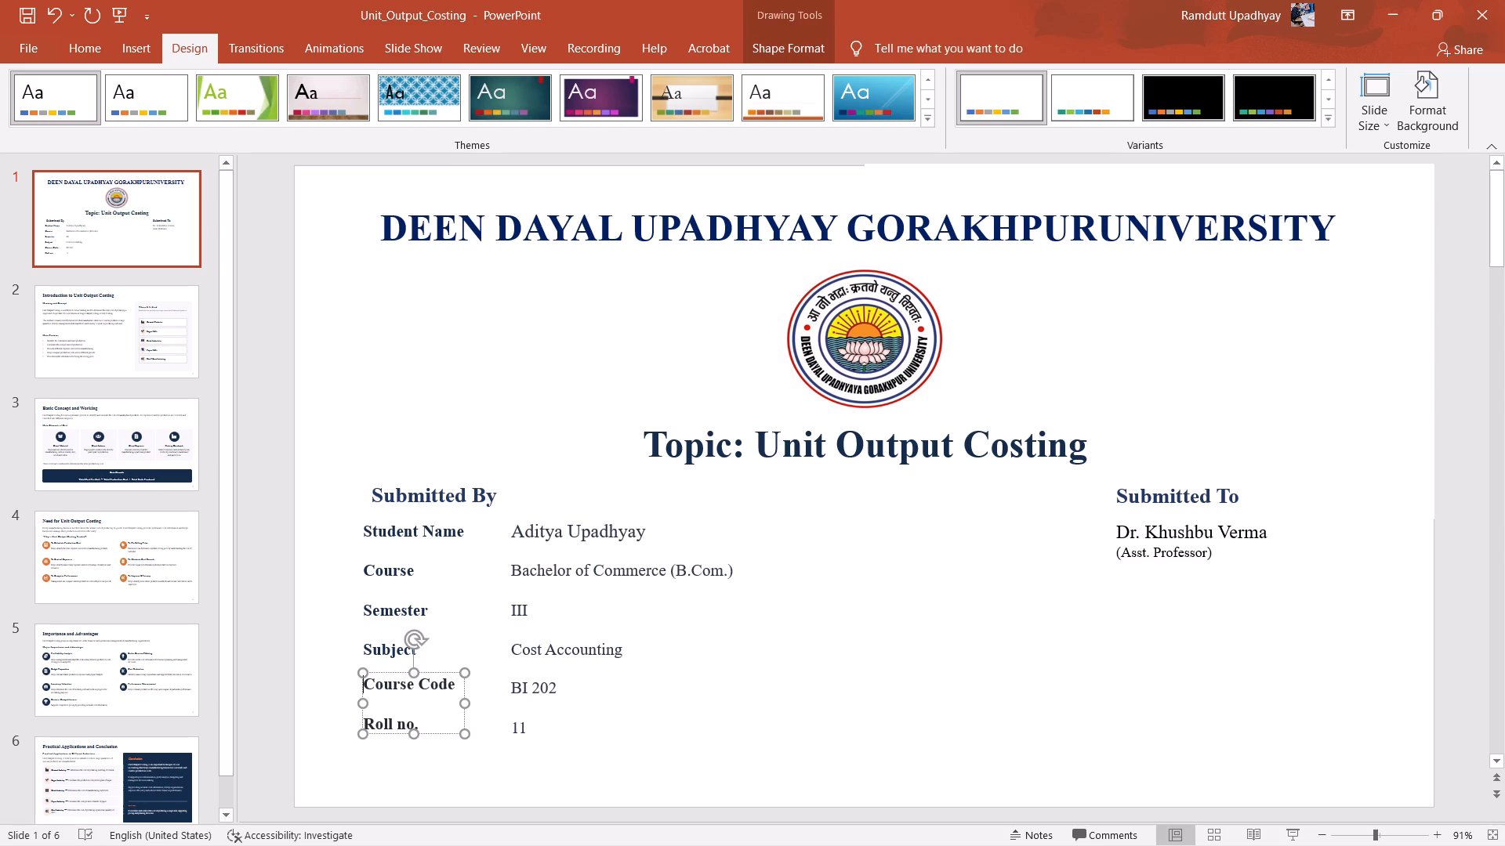
key(ctrl+a)
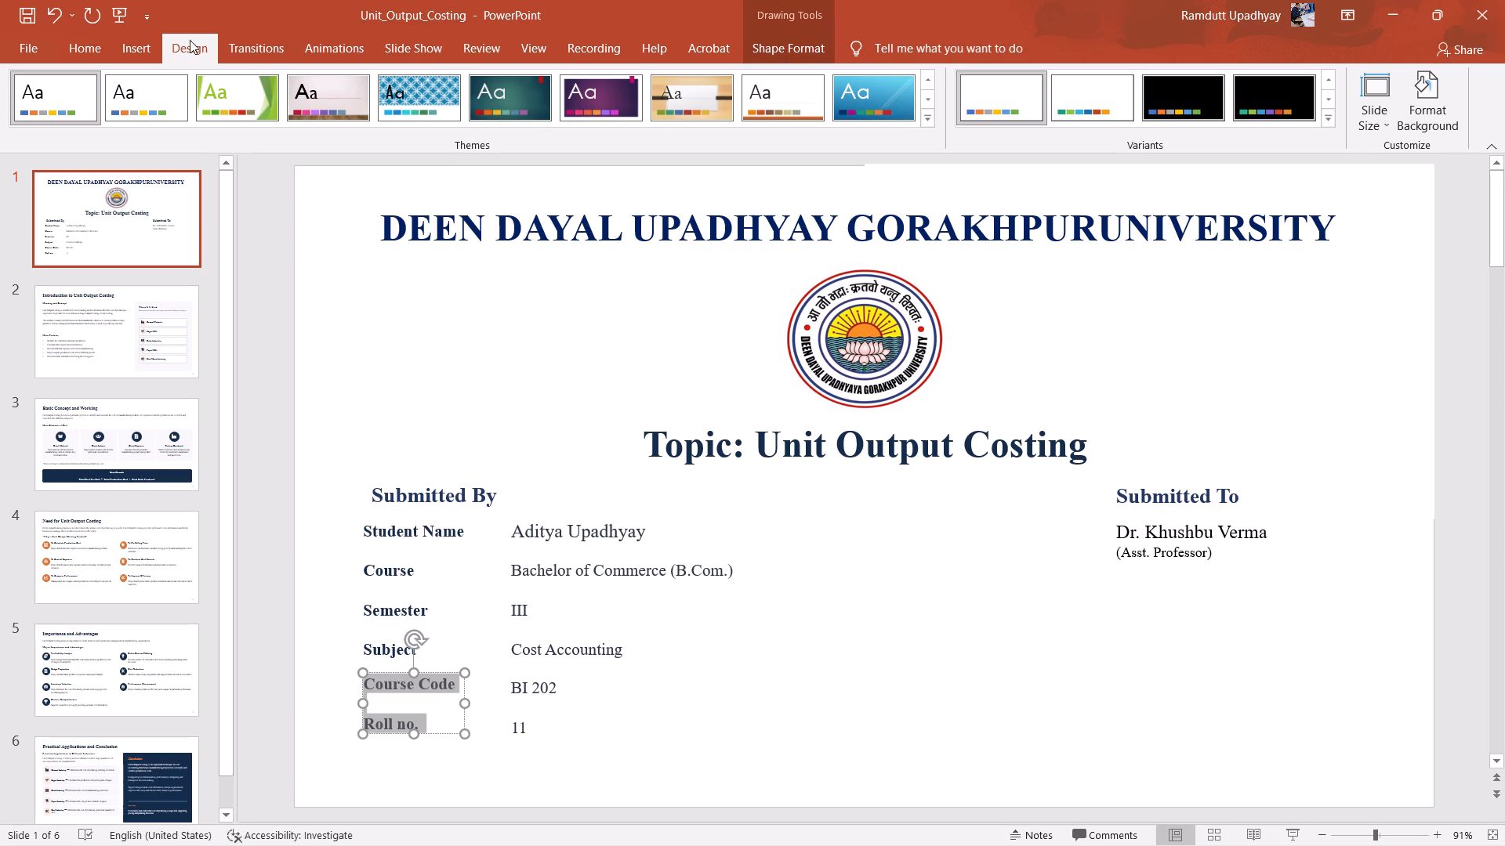
click(96, 52)
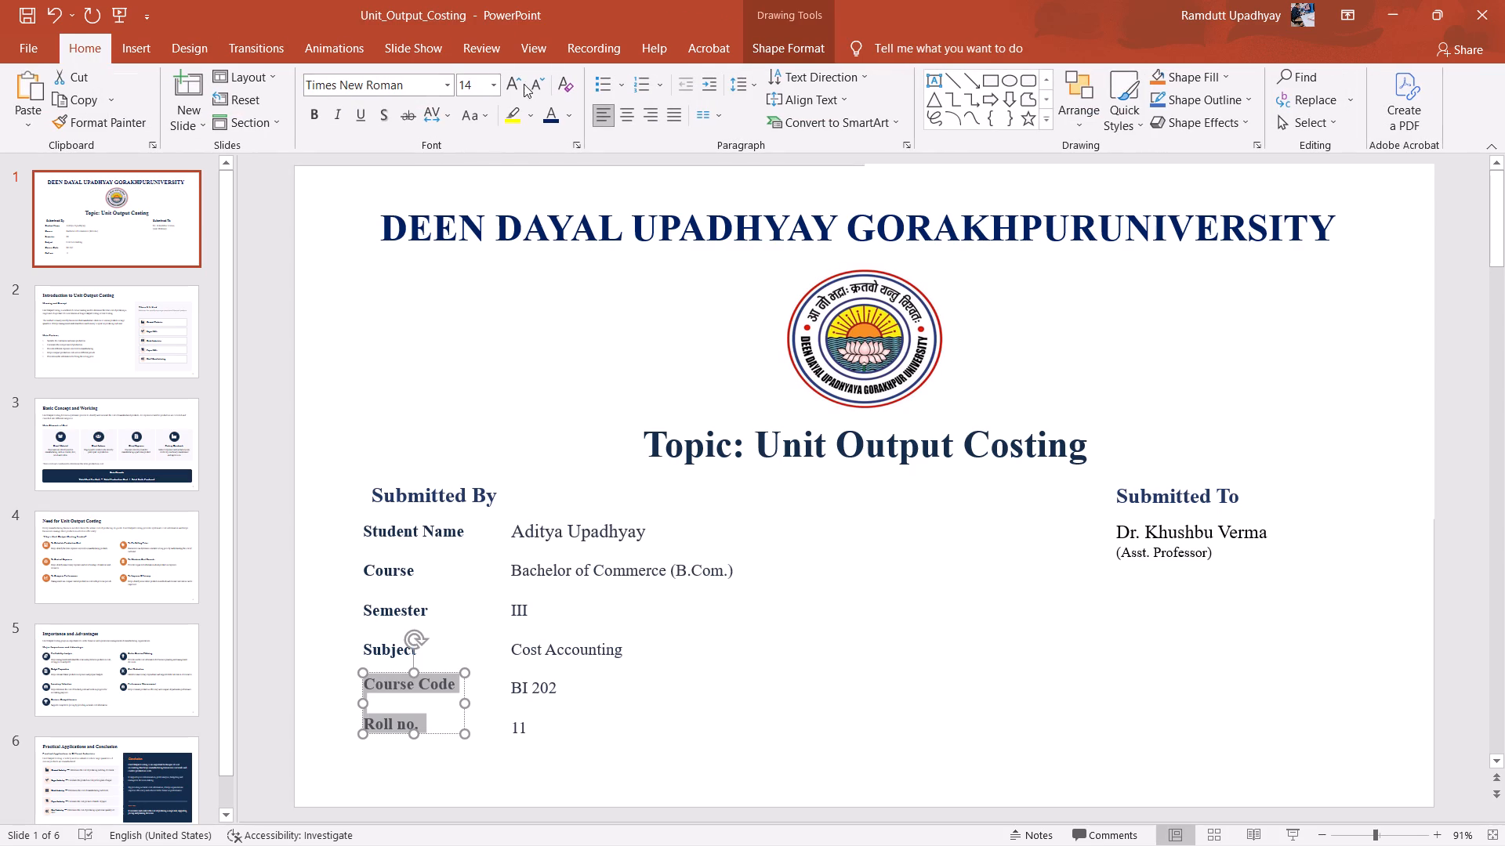
click(548, 118)
click(287, 372)
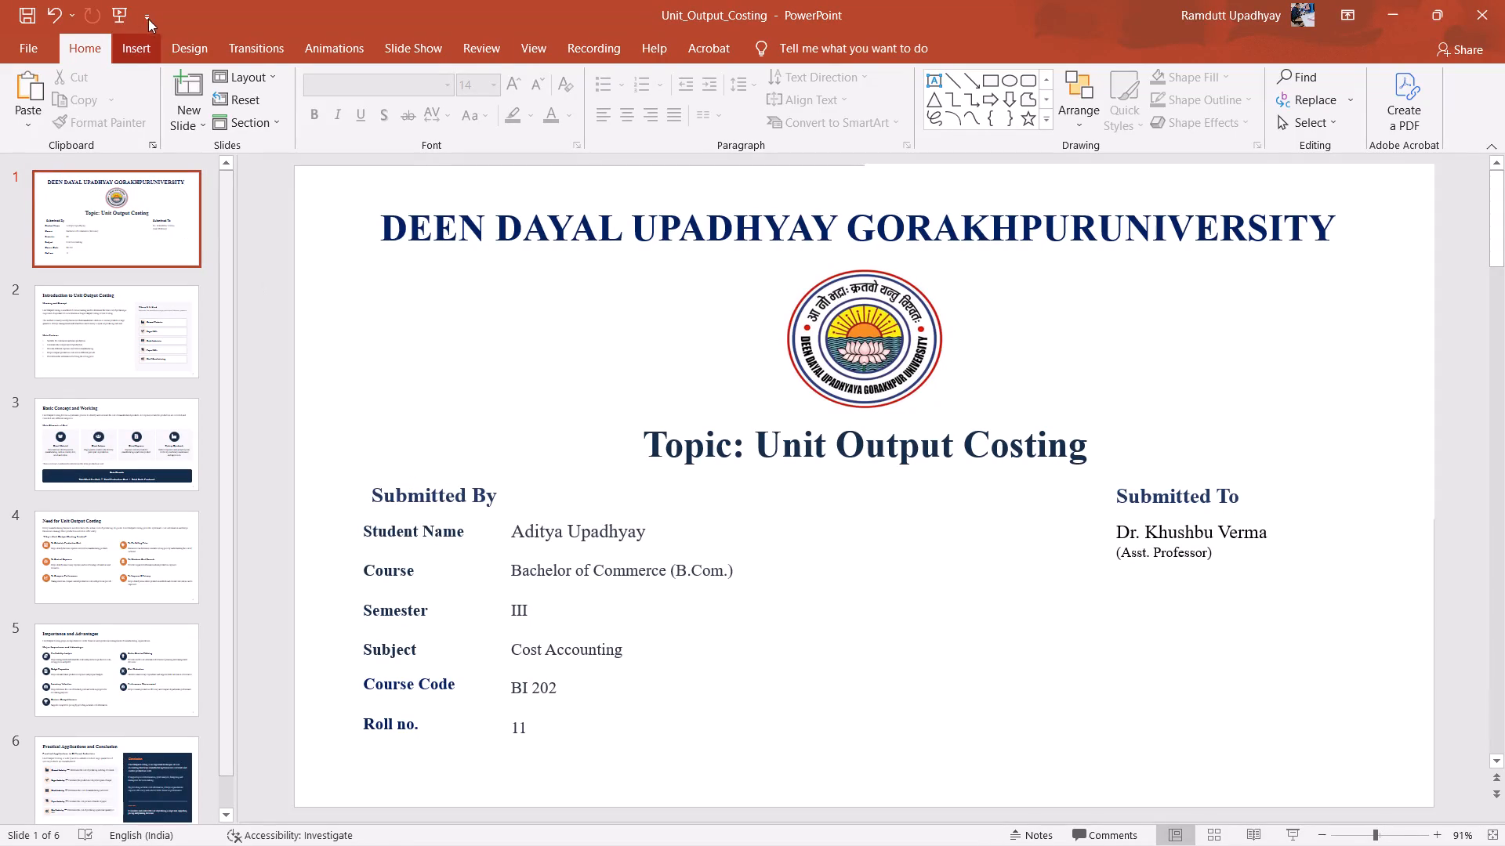
Apply the green Facet theme to the presentation.
click(172, 44)
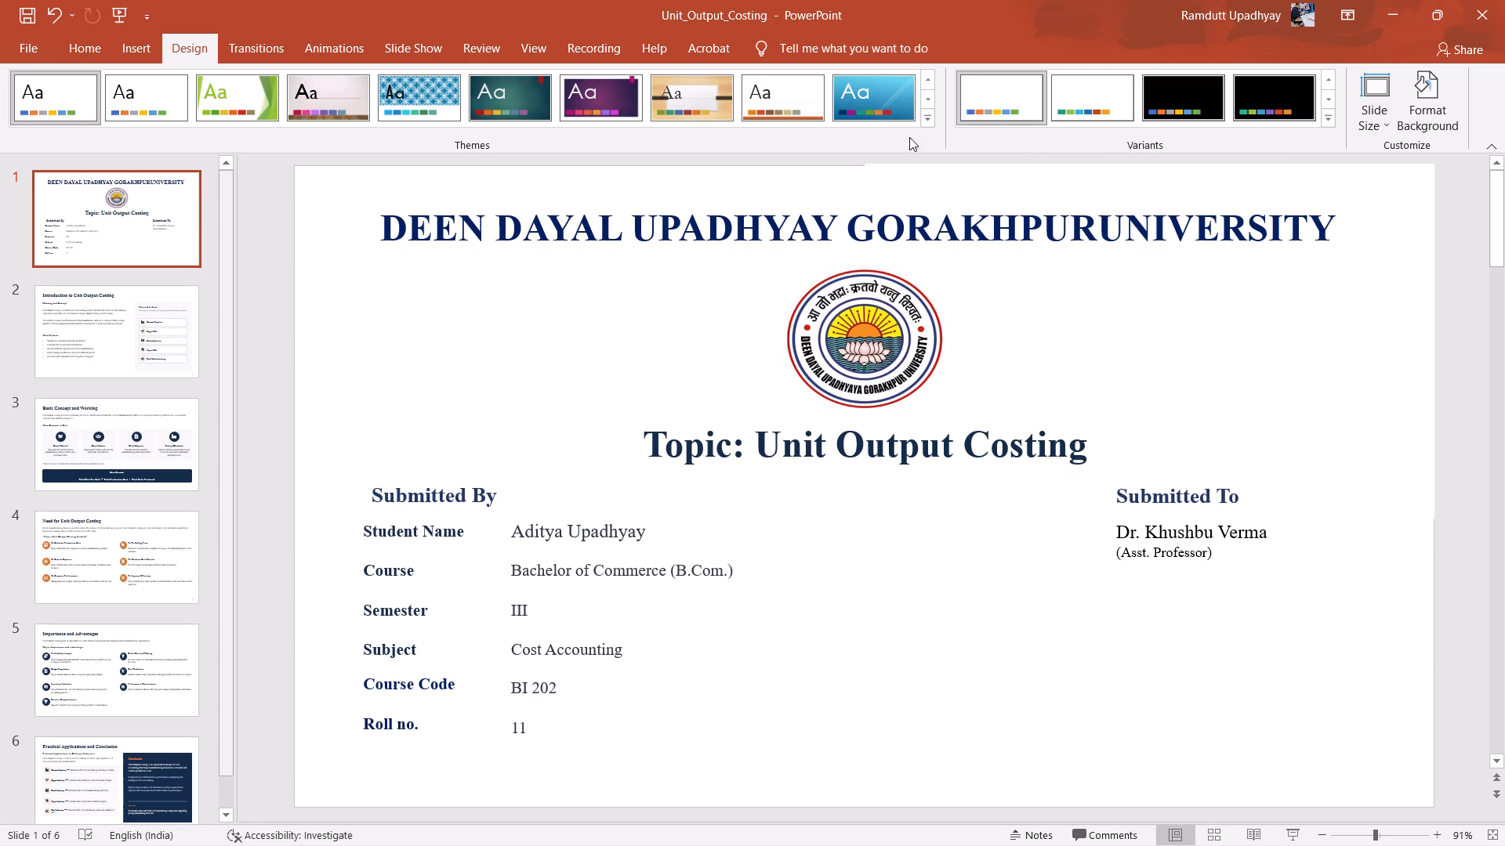
click(263, 97)
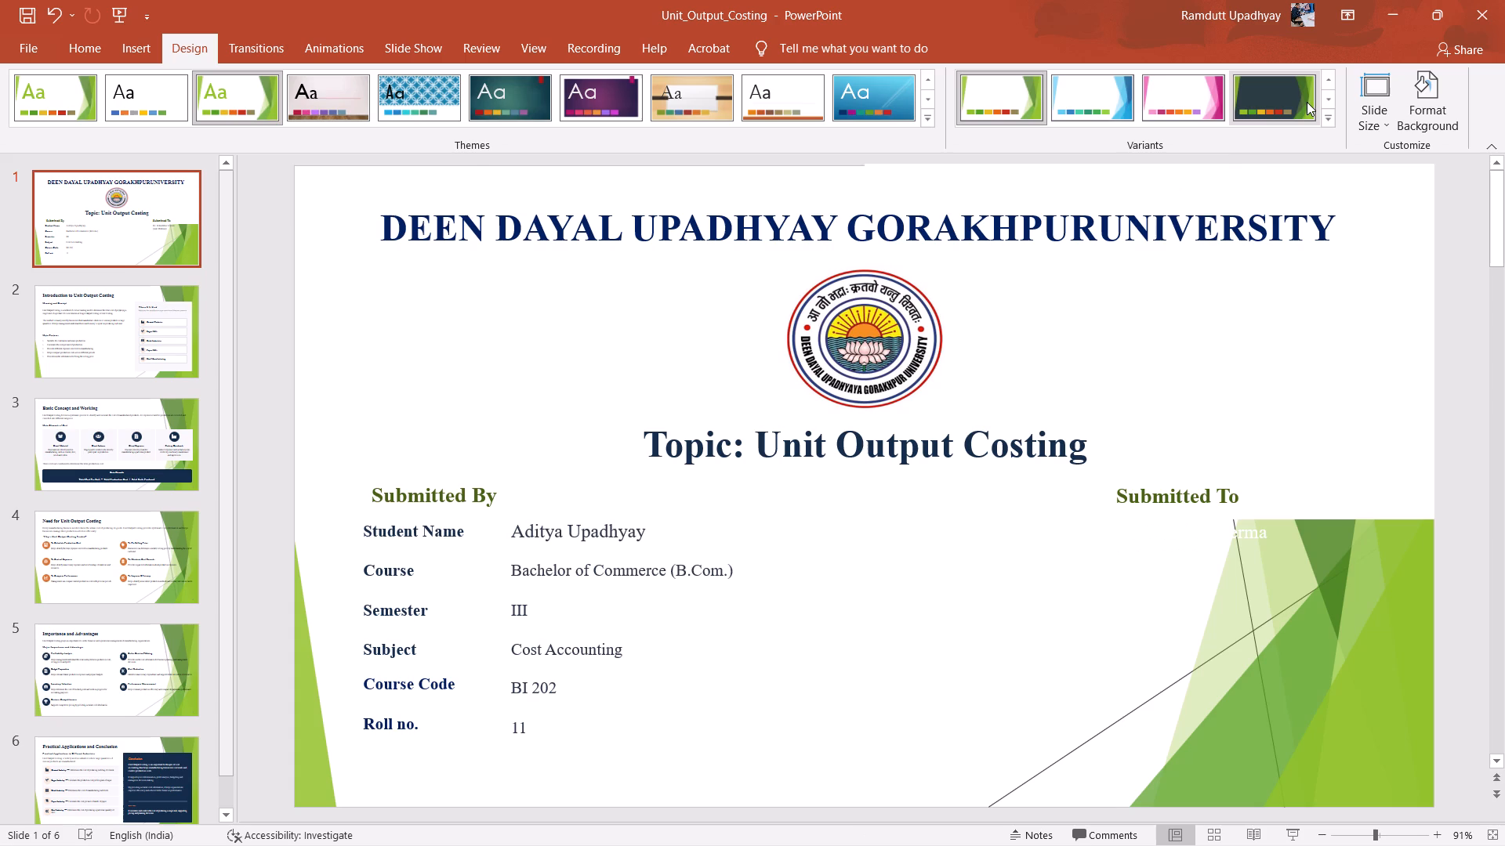
Delete the blank white rectangle covering the theme artwork in the upper right part of the title slide.
click(1337, 367)
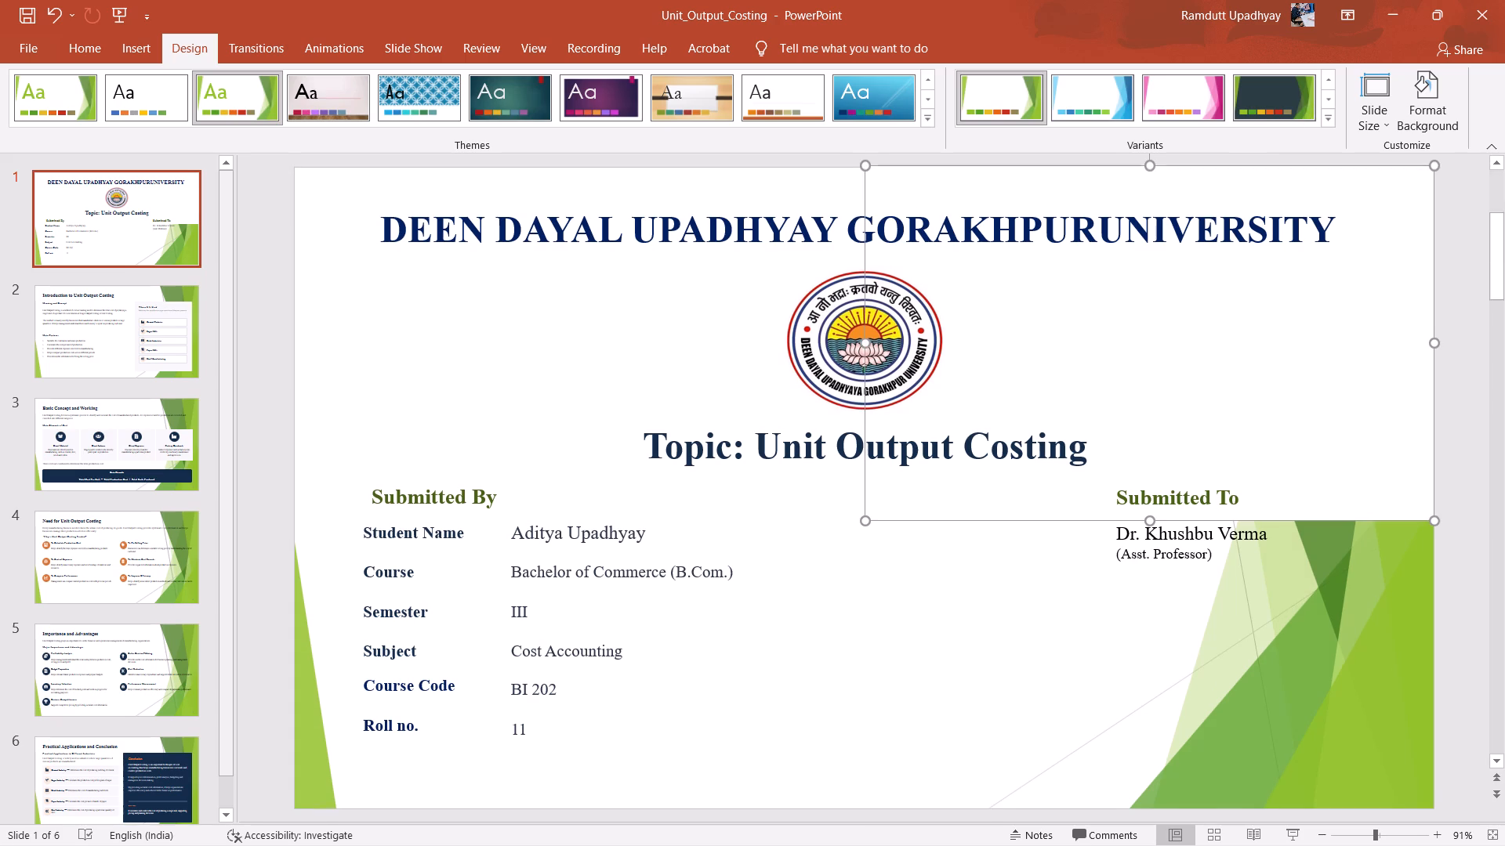
drag(1160, 350, 1282, 545)
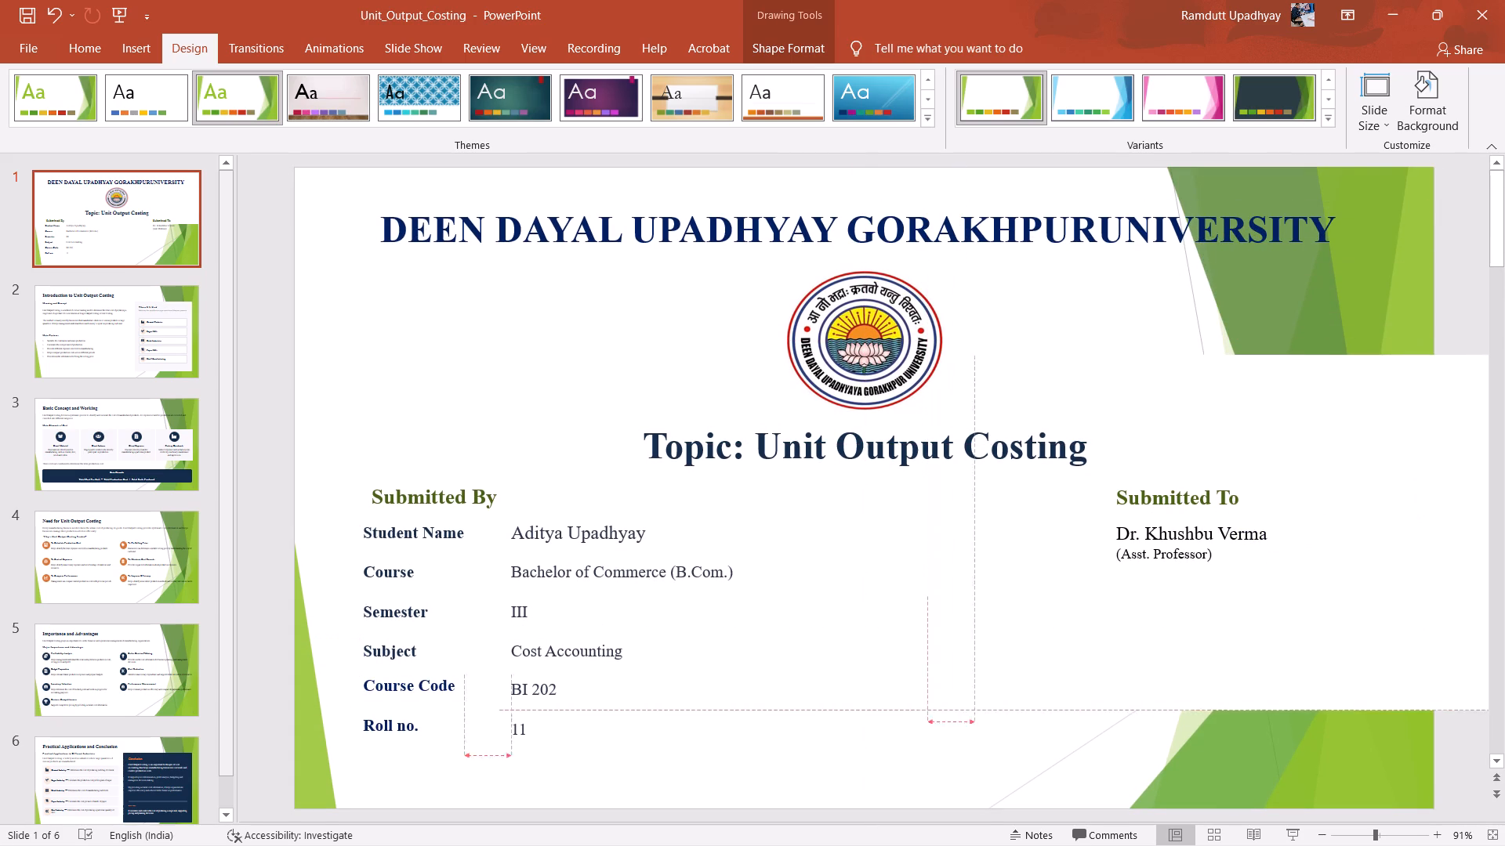
drag(1282, 545, 1238, 585)
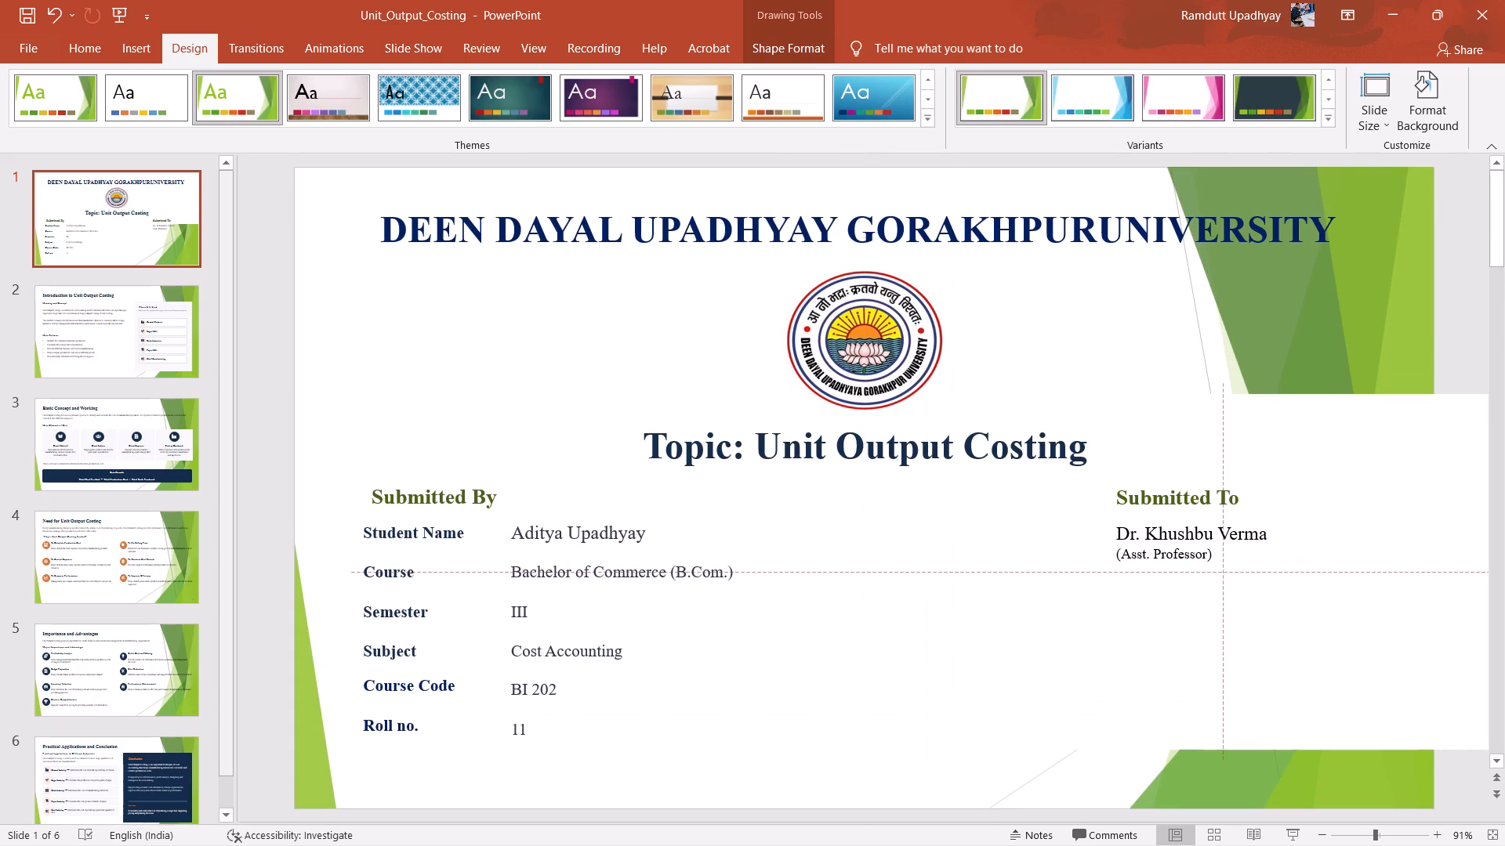
drag(1238, 585, 1240, 585)
key(BackSpace)
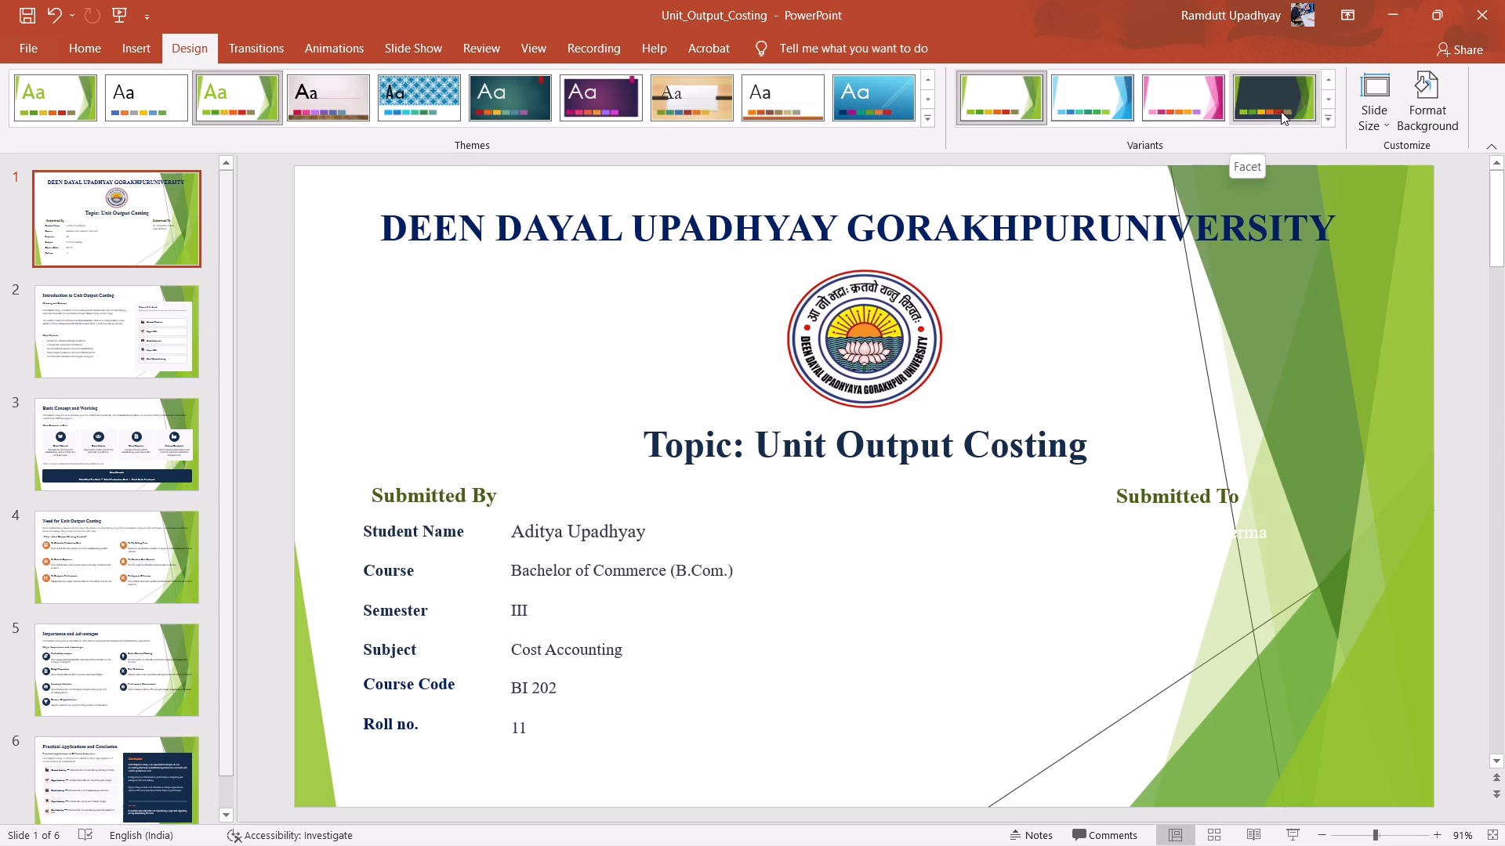
Switch the presentation's Facet theme to its blue variant with the white background.
click(1327, 121)
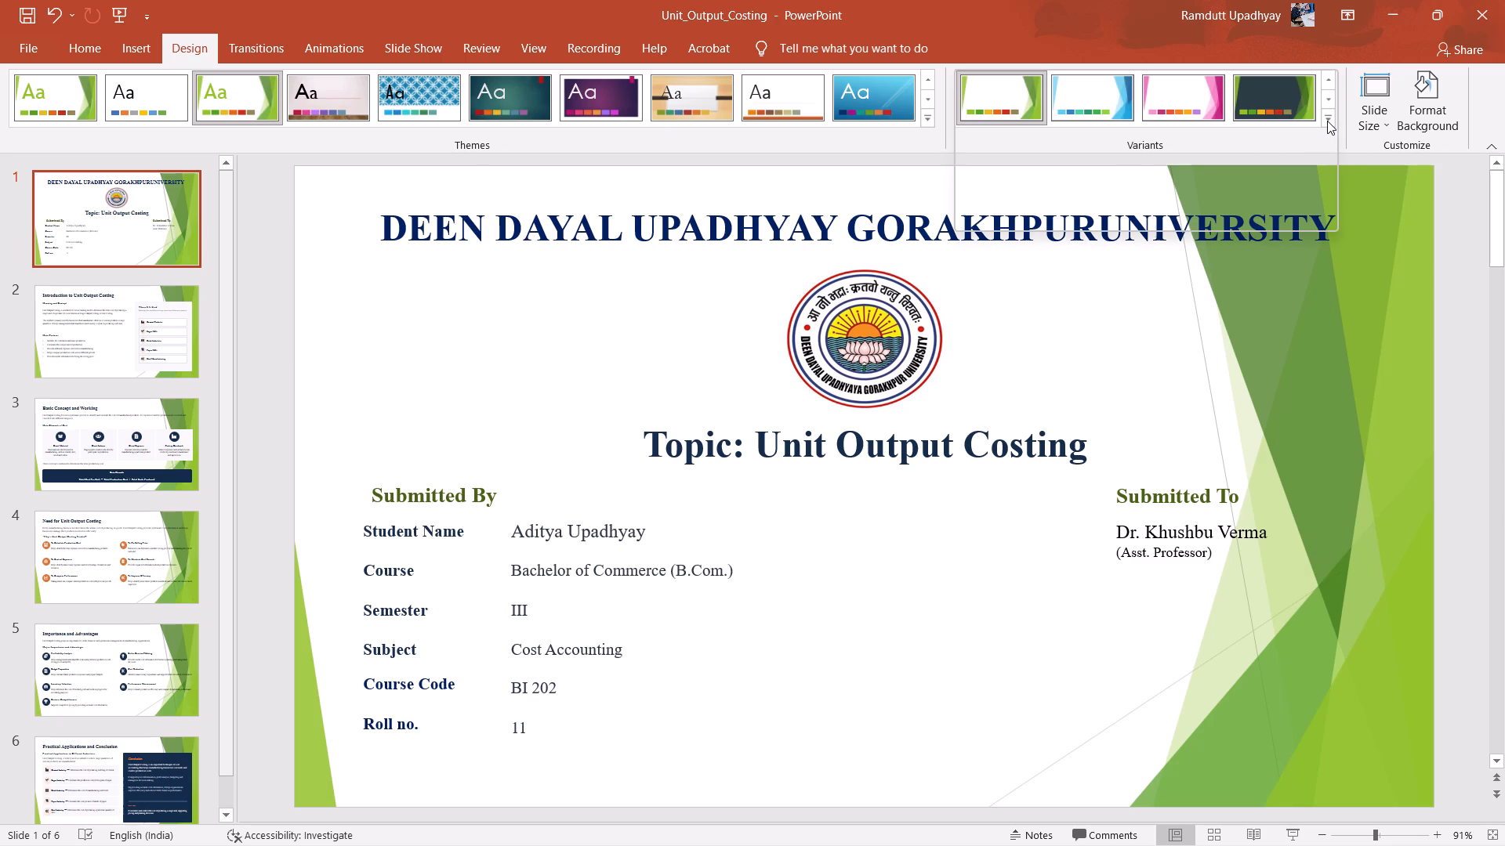
click(1111, 81)
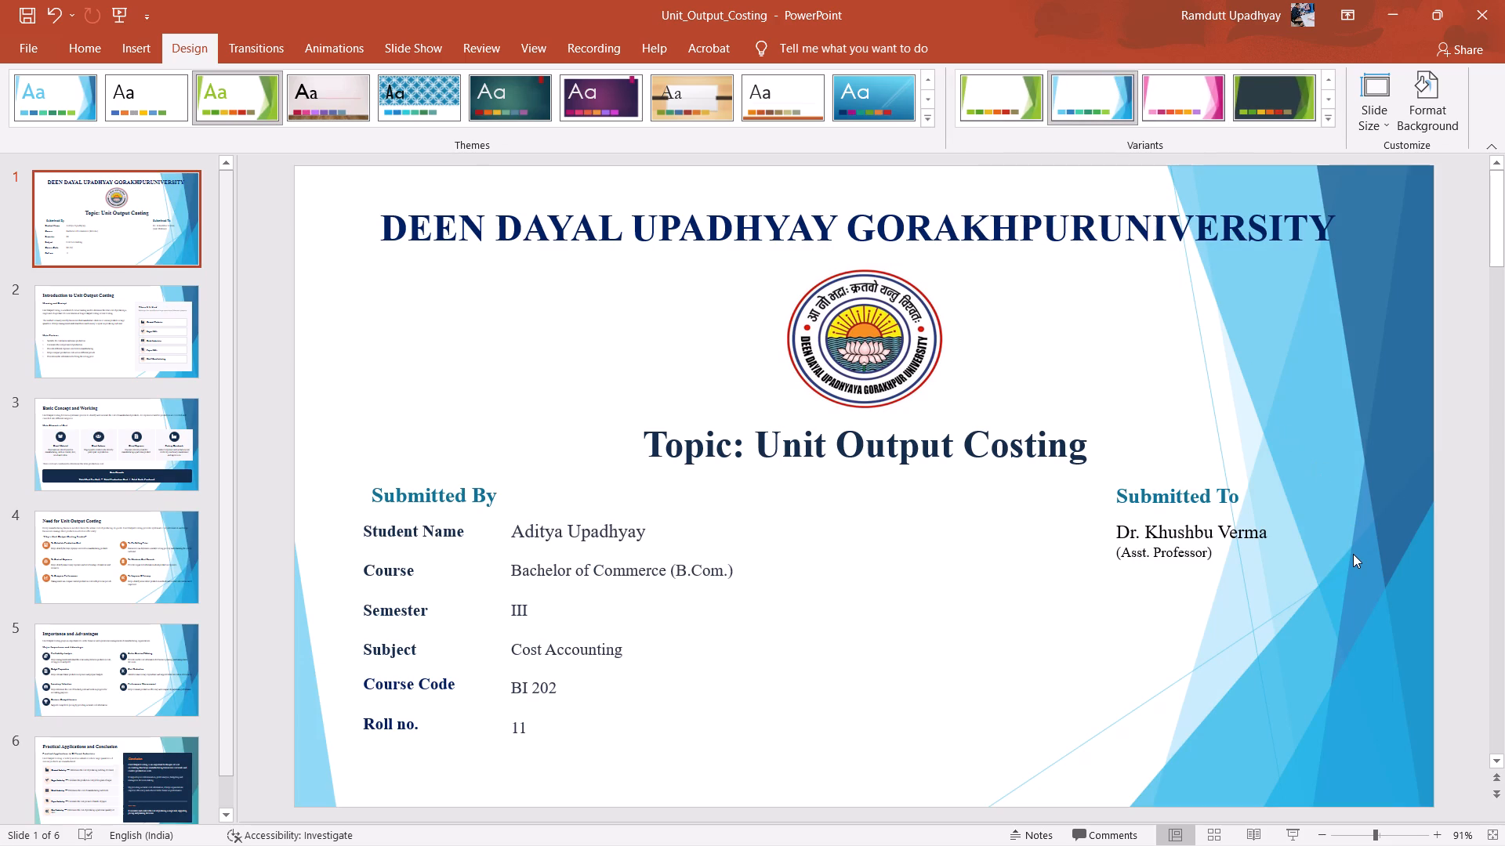
Review all six slides with the blue theme variant and return to the title slide.
key(Down)
key(Down)
key(Down)
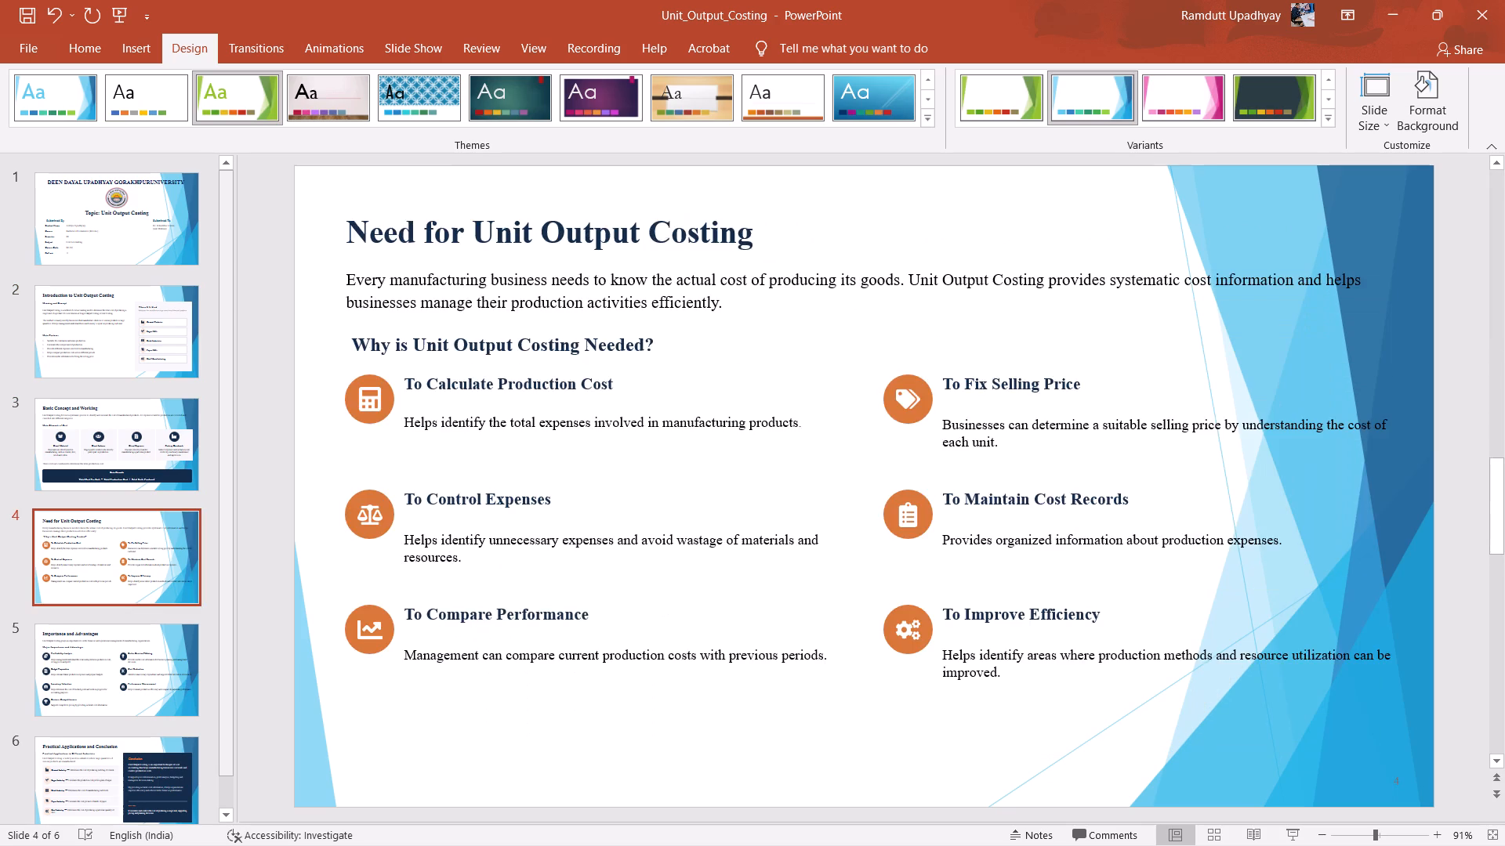
key(Down)
key(Down)
key(Down)
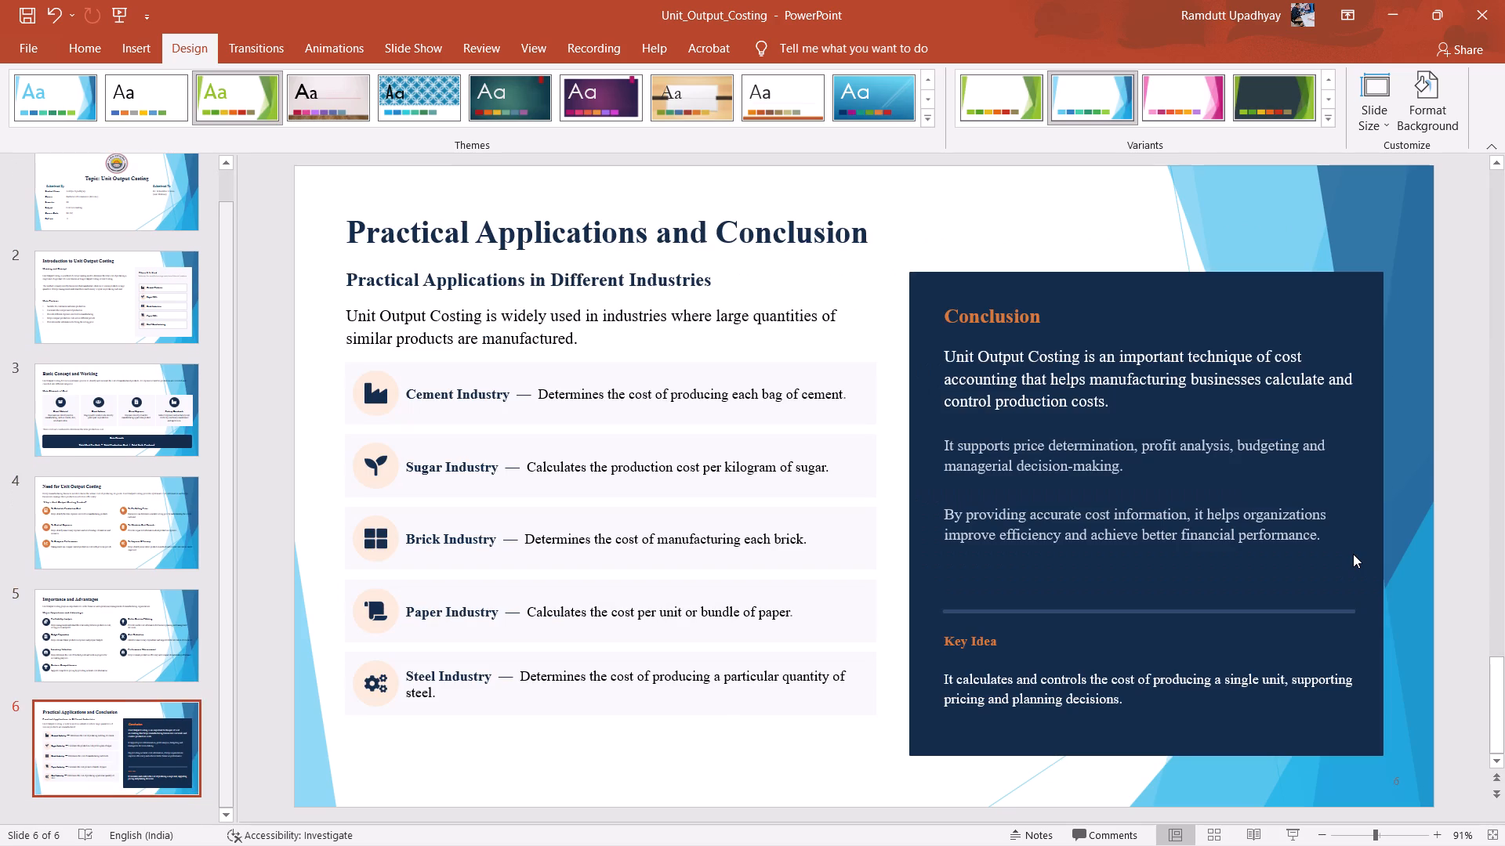
key(Up)
key(Up)
key(Up)
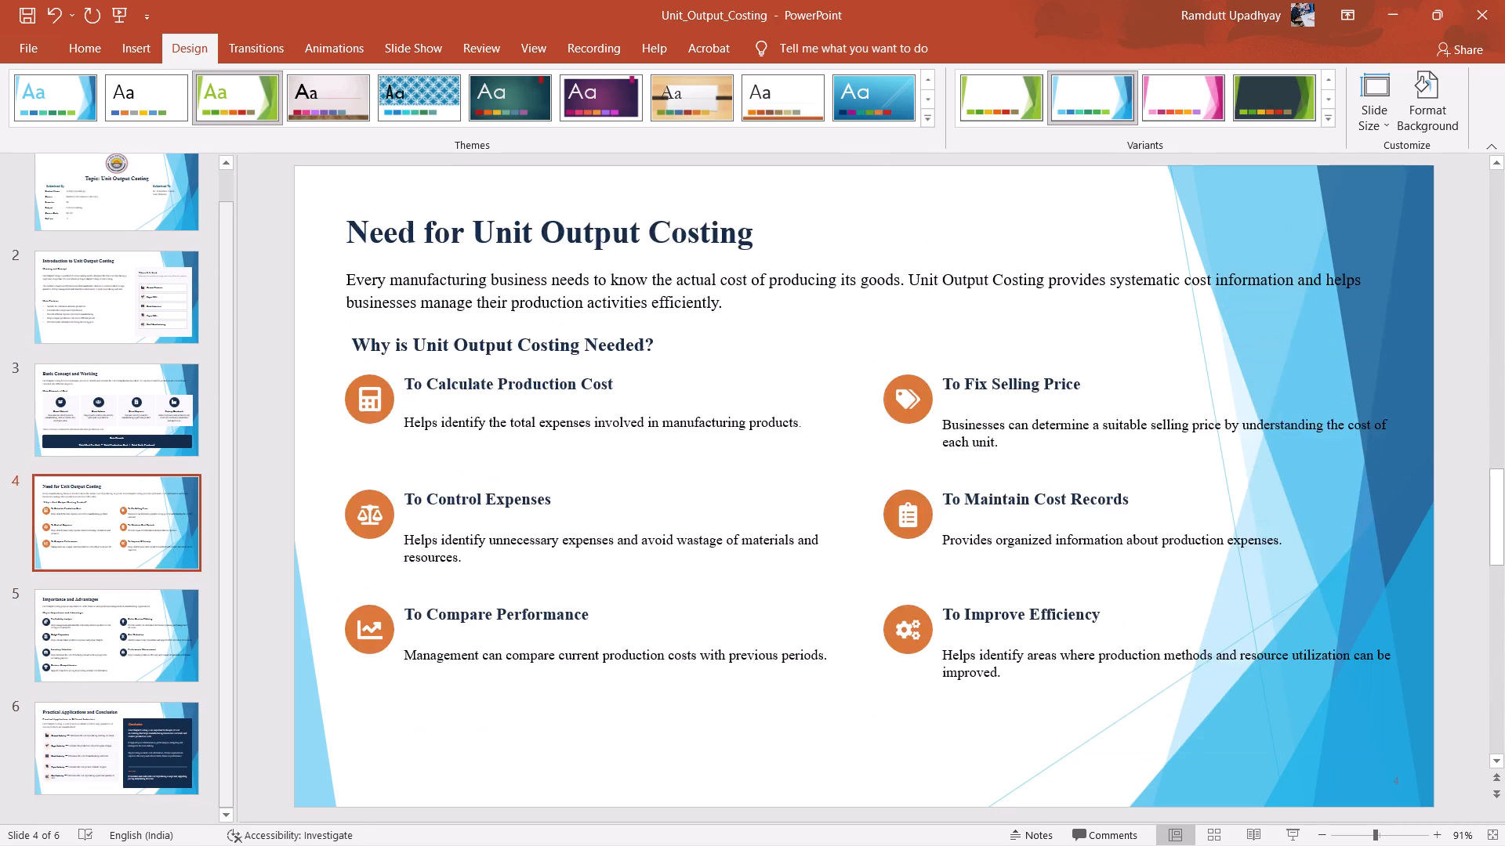
key(Up)
key(Up)
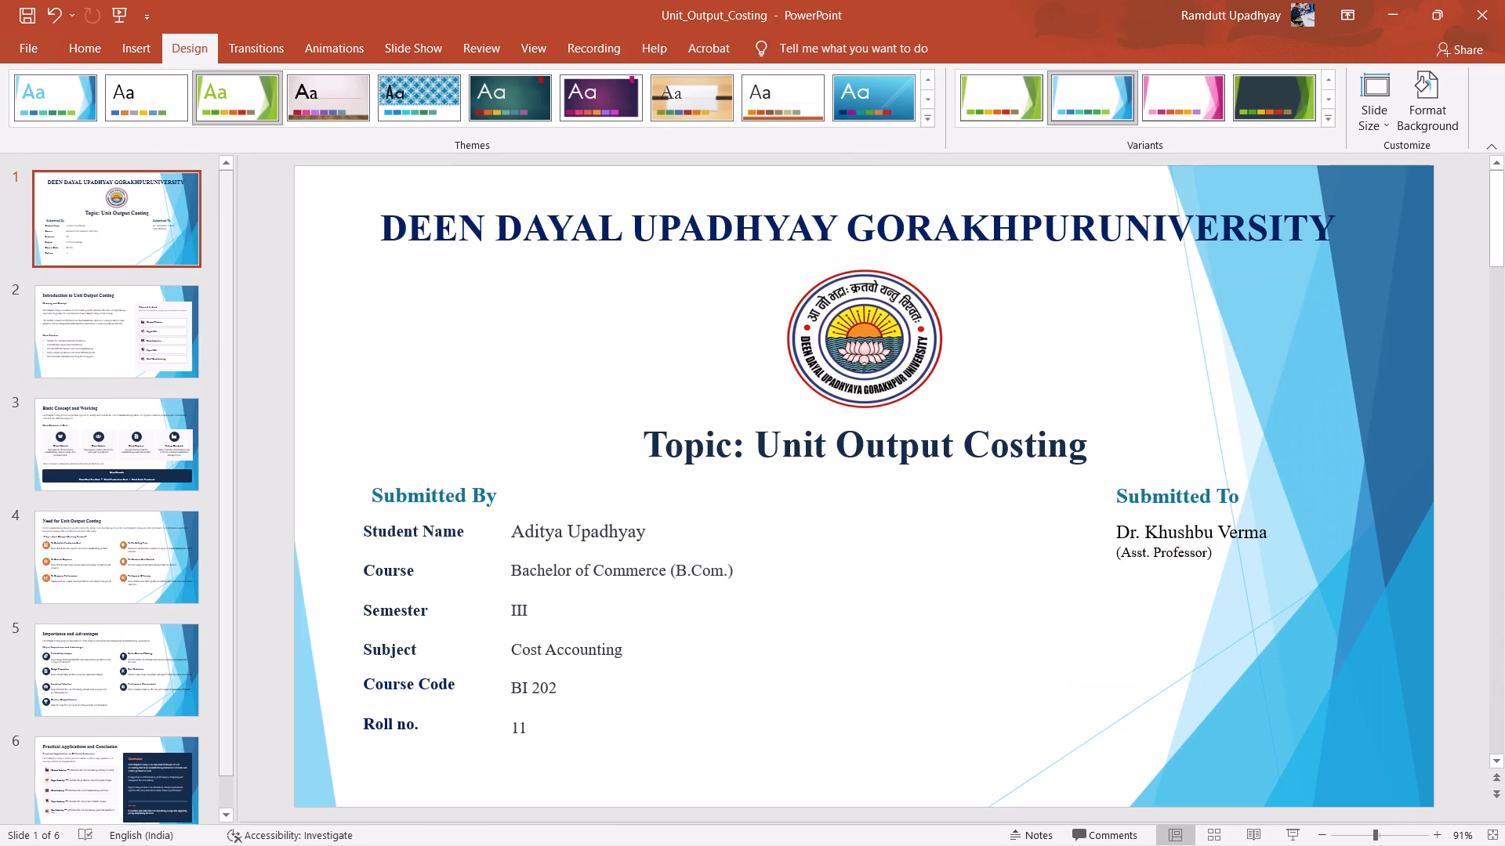
Save the presentation.
key(ctrl+s)
key(ctrl+s)
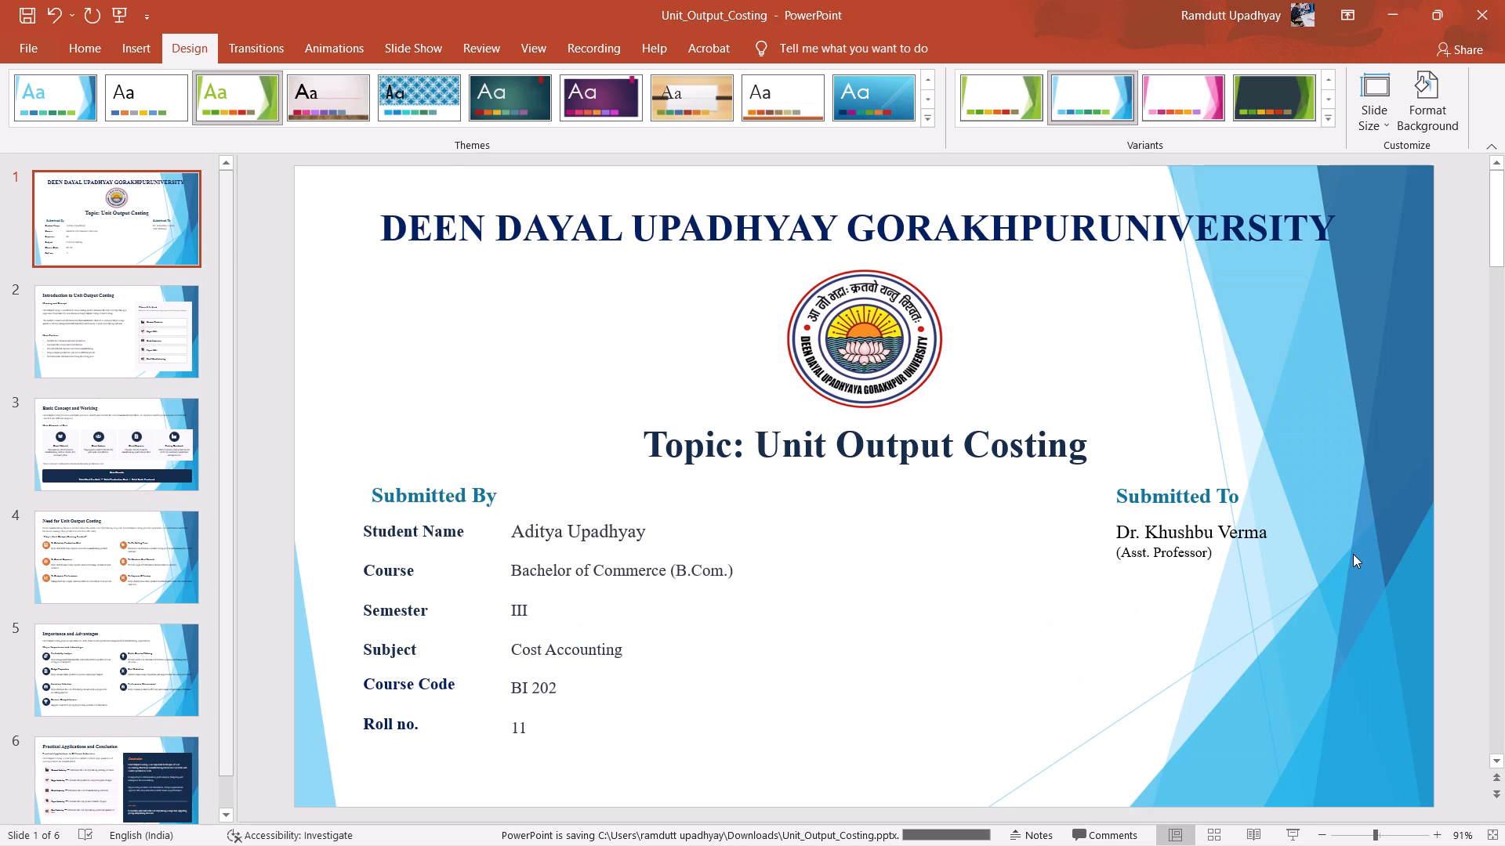
key(ctrl+s)
key(ctrl+s)
key(ctrl+s)
key(ctrl+s)
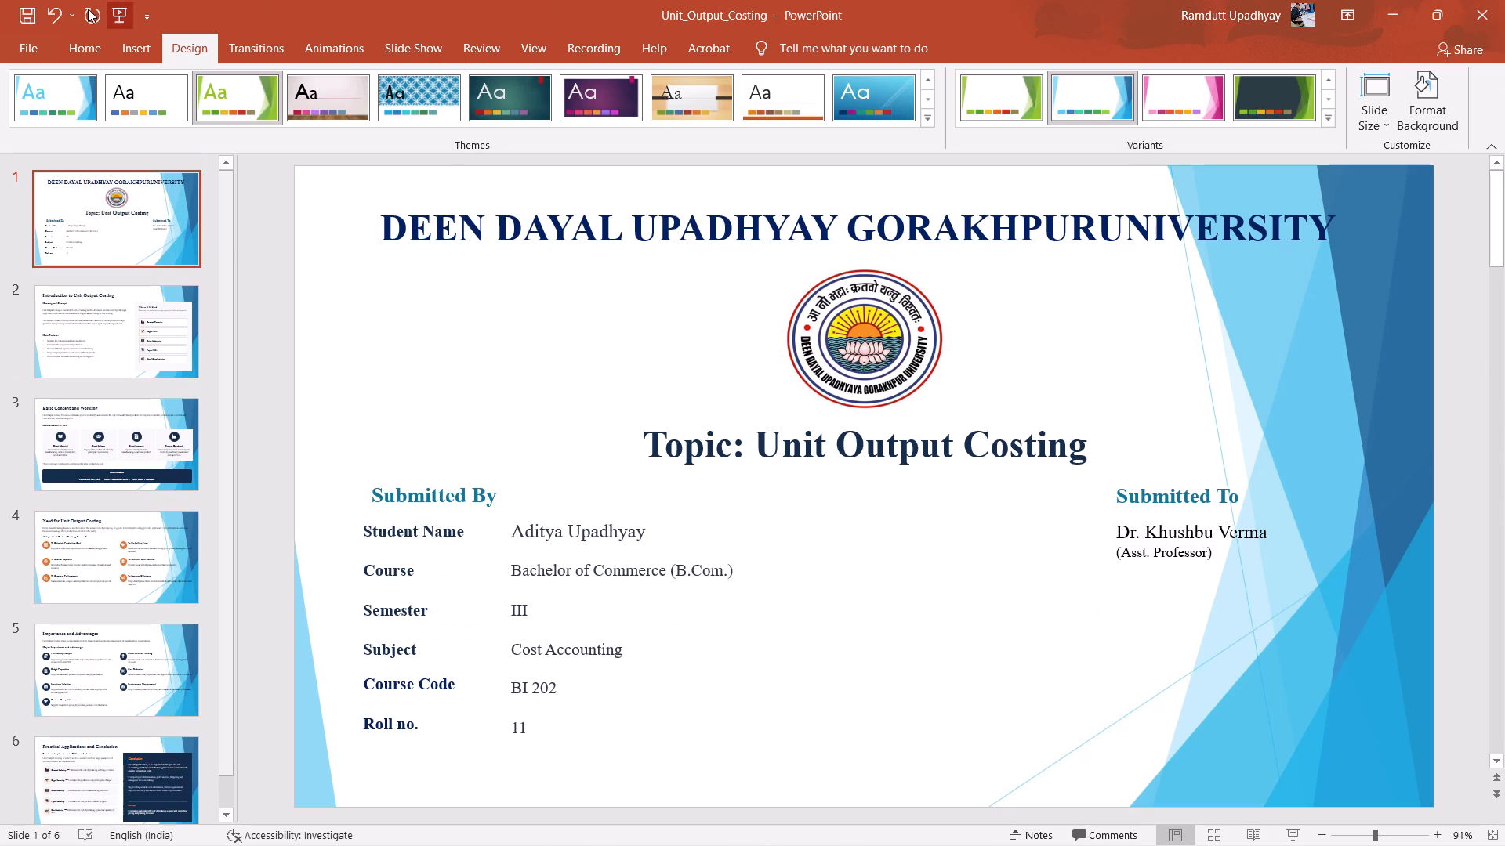
Save the presentation as PDF Unit_Output_Costing in the Documents folder, replacing the existing file, and close the opened PDF's browser window.
click(79, 43)
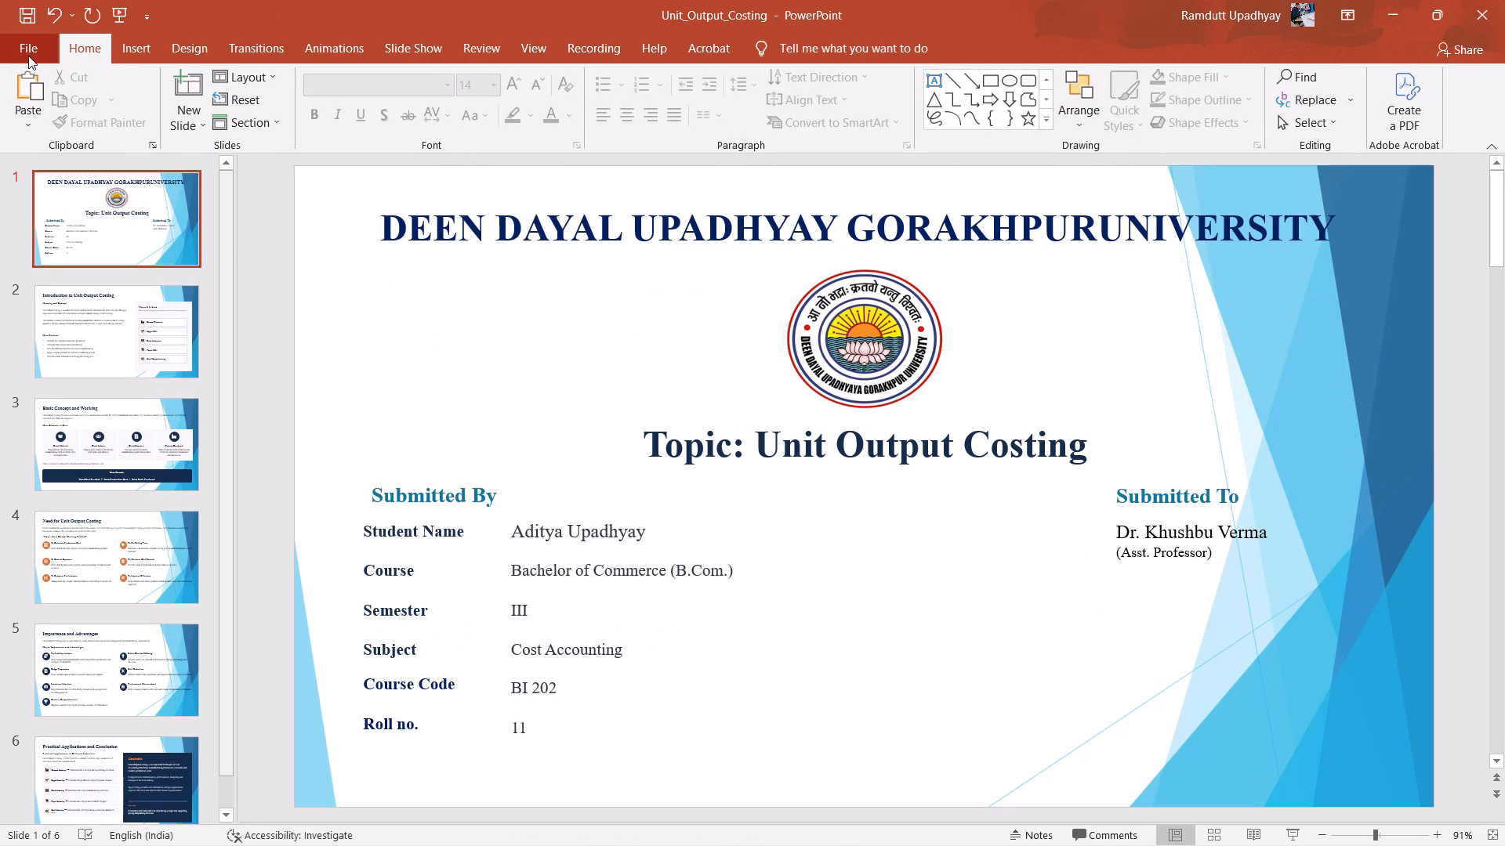
click(29, 49)
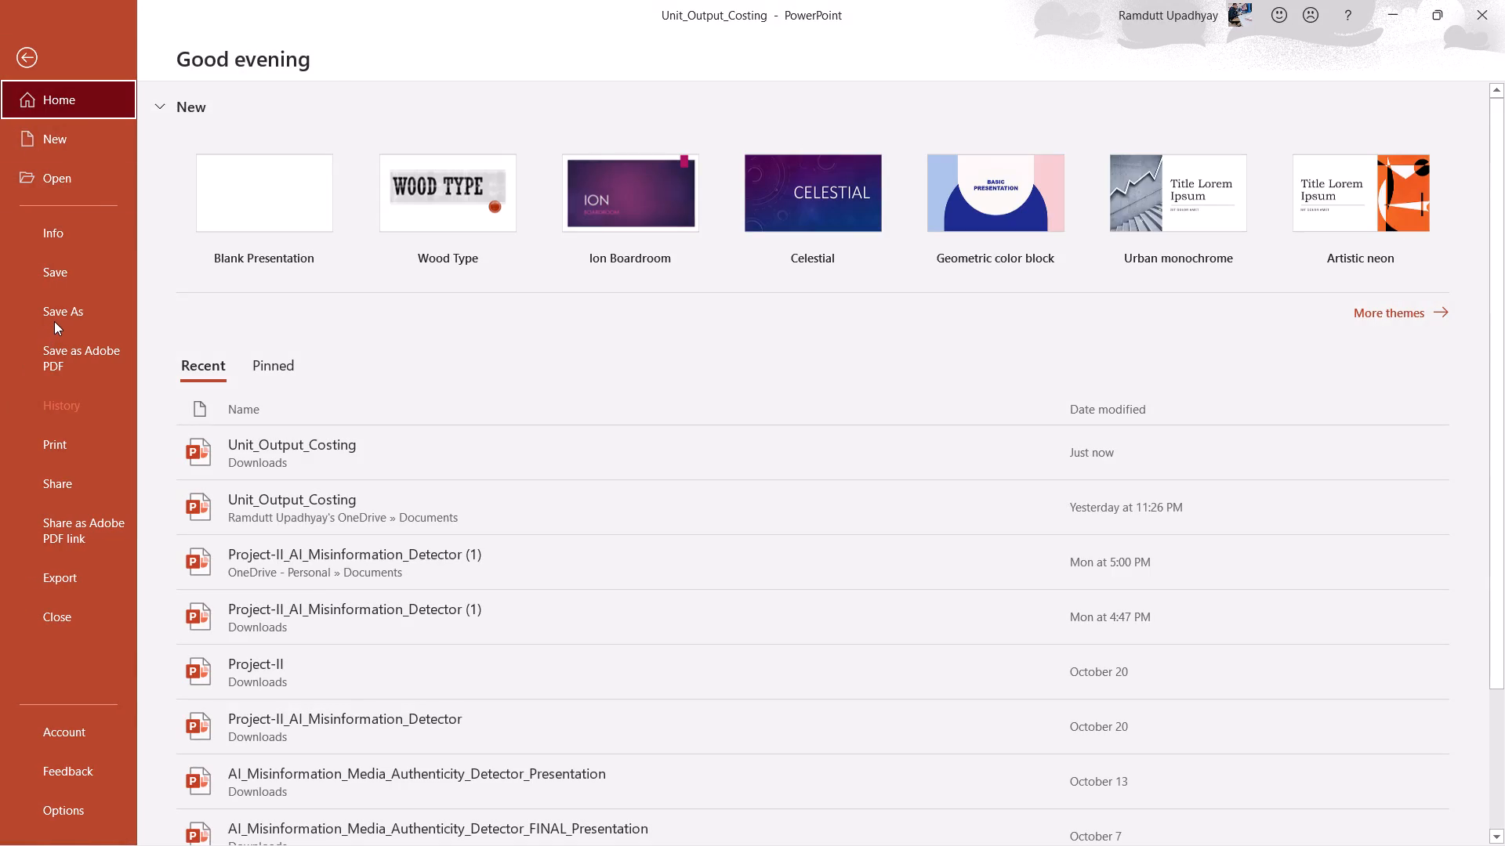
click(54, 321)
click(656, 330)
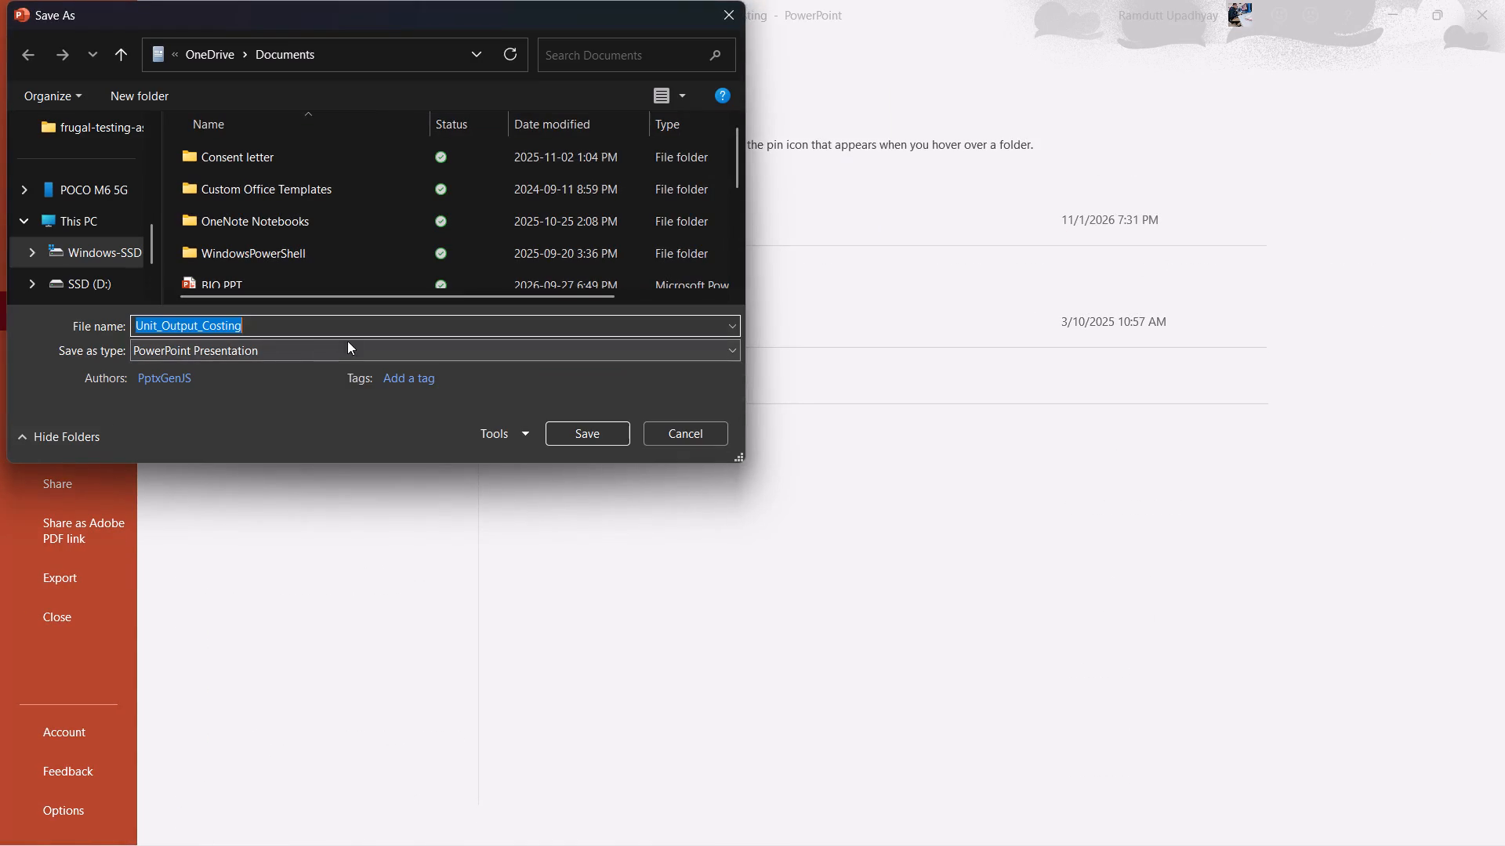
click(320, 356)
click(190, 420)
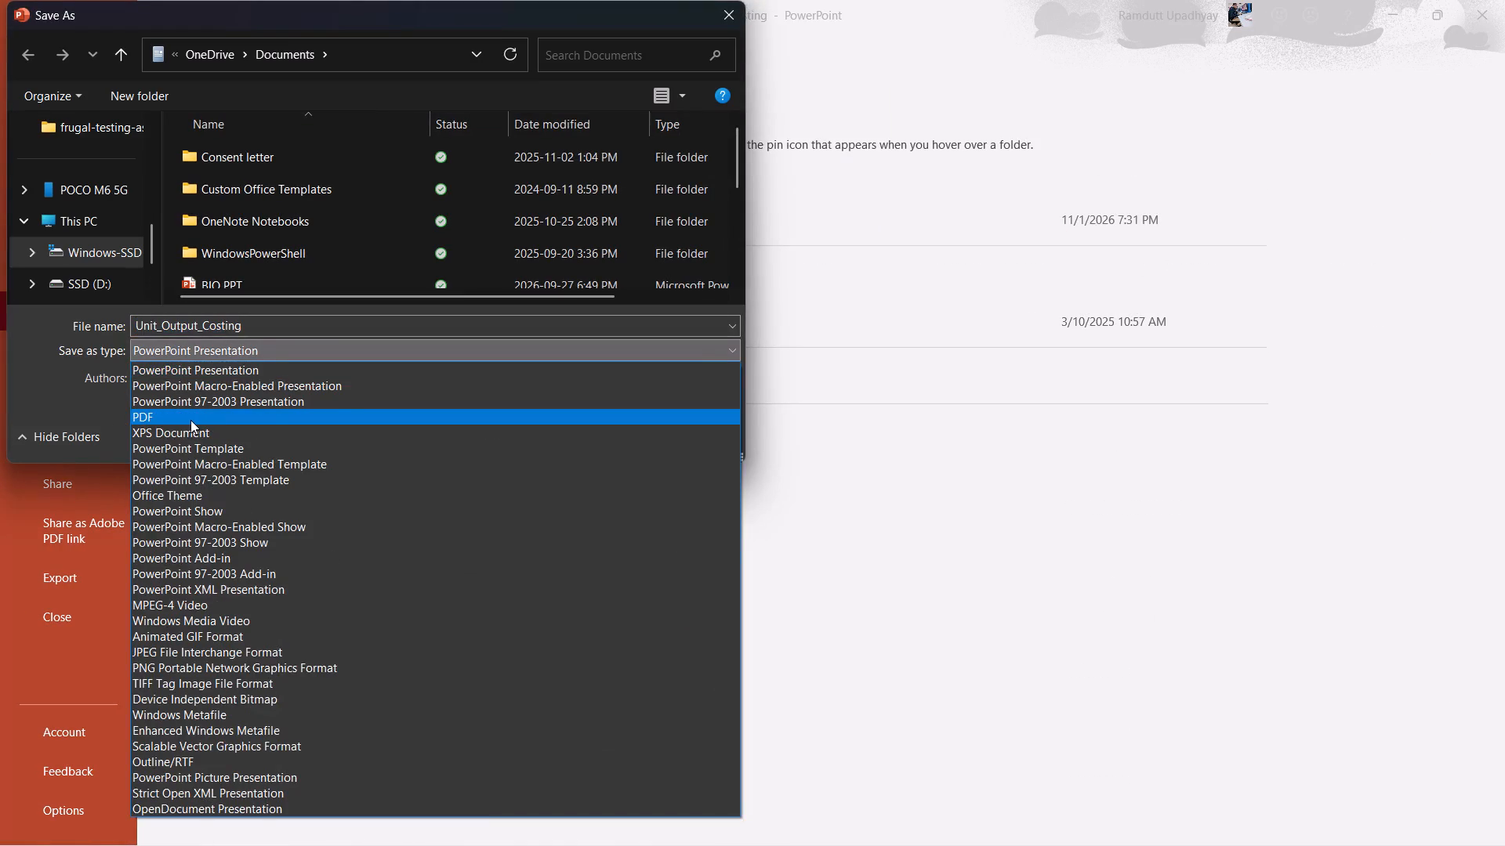
click(578, 511)
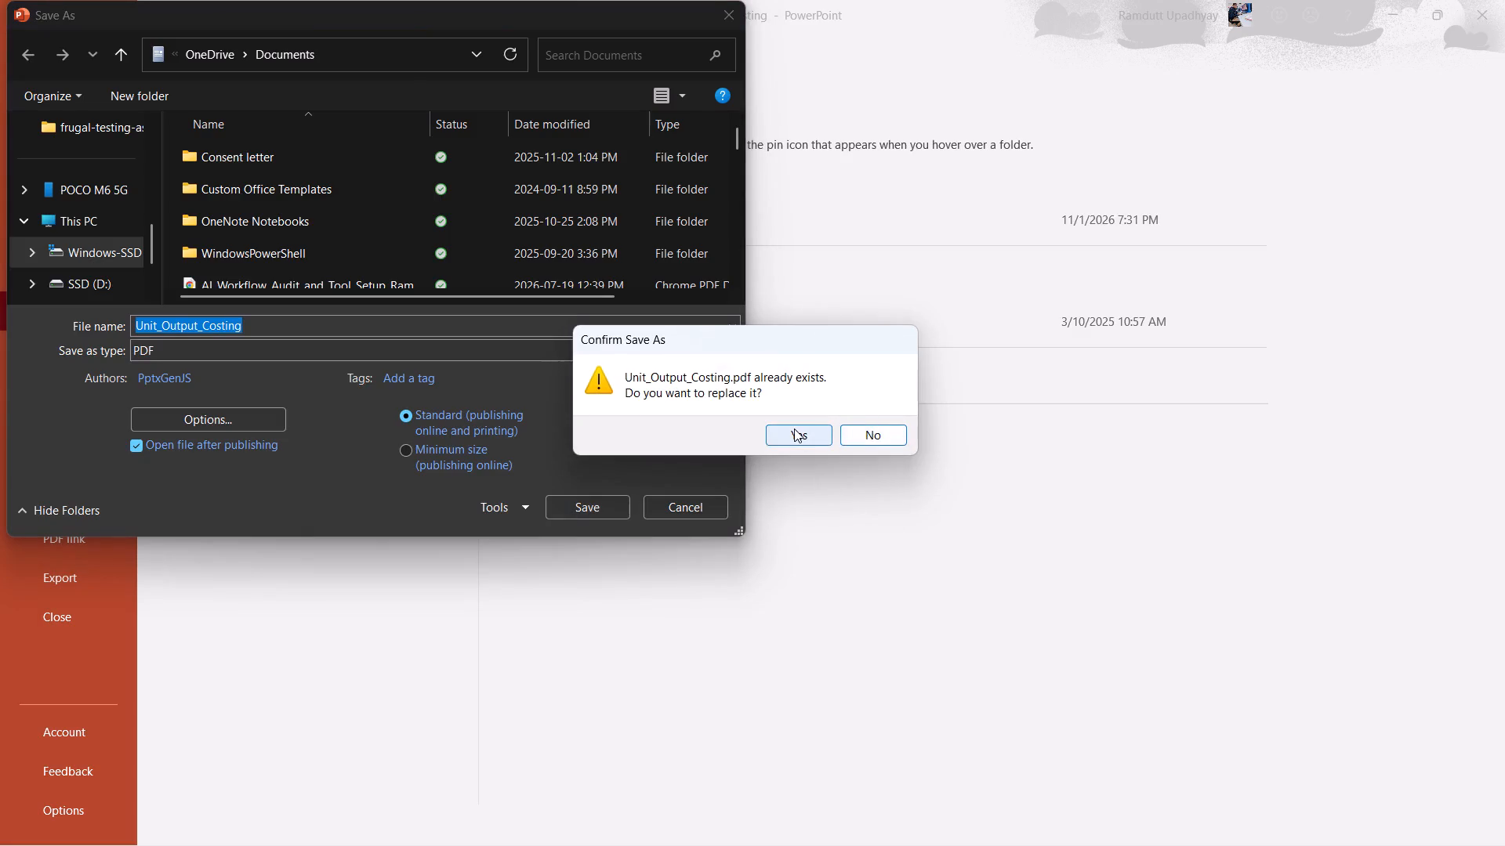
click(794, 428)
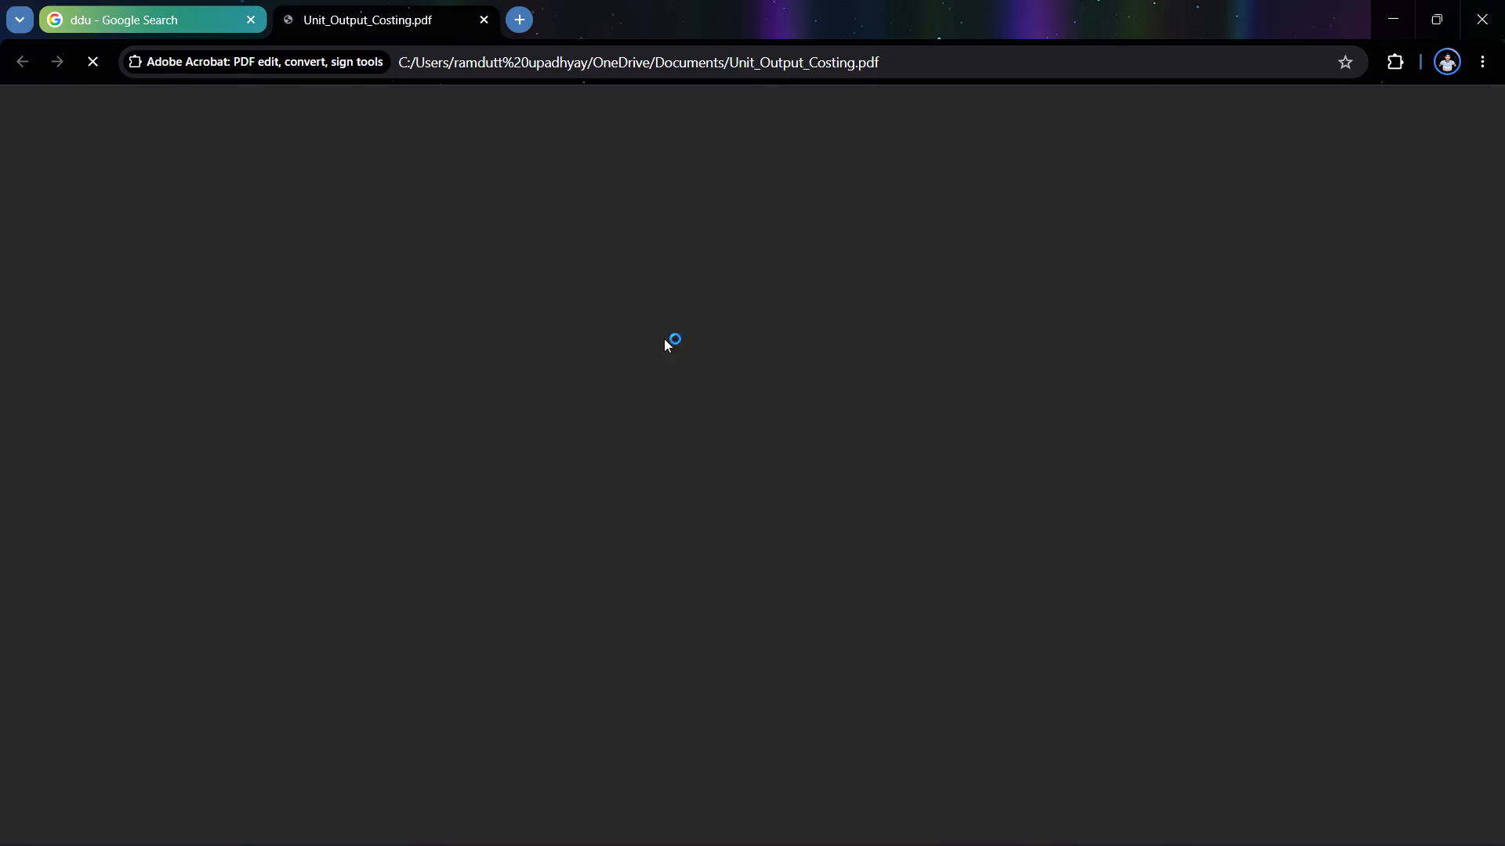
click(1503, 0)
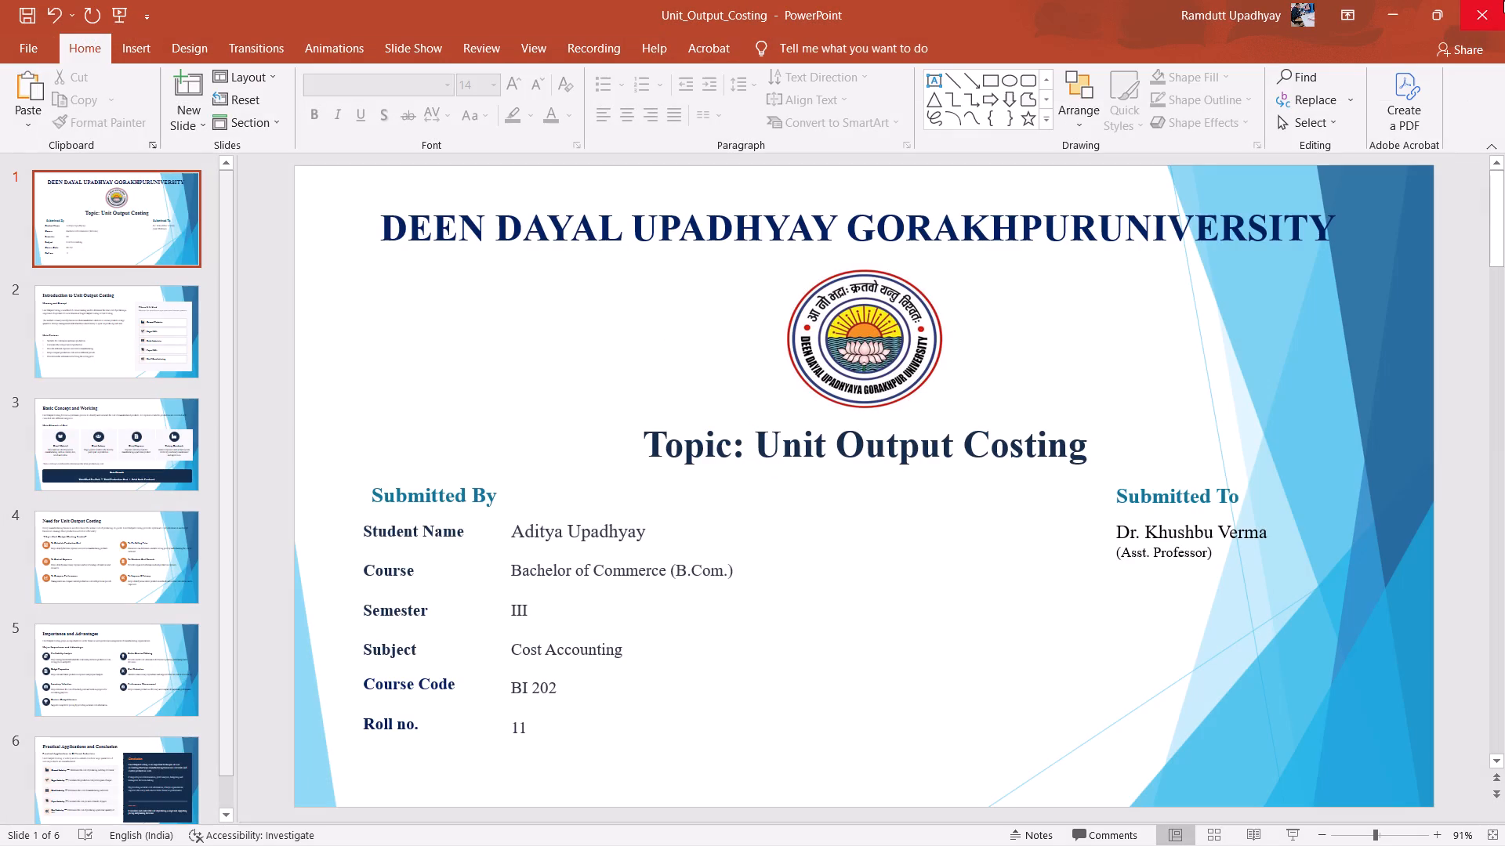
Save the presentation in the Documents folder as PowerPoint Presentation Unit_Output_Costing, replacing the existing file.
key(ctrl+s)
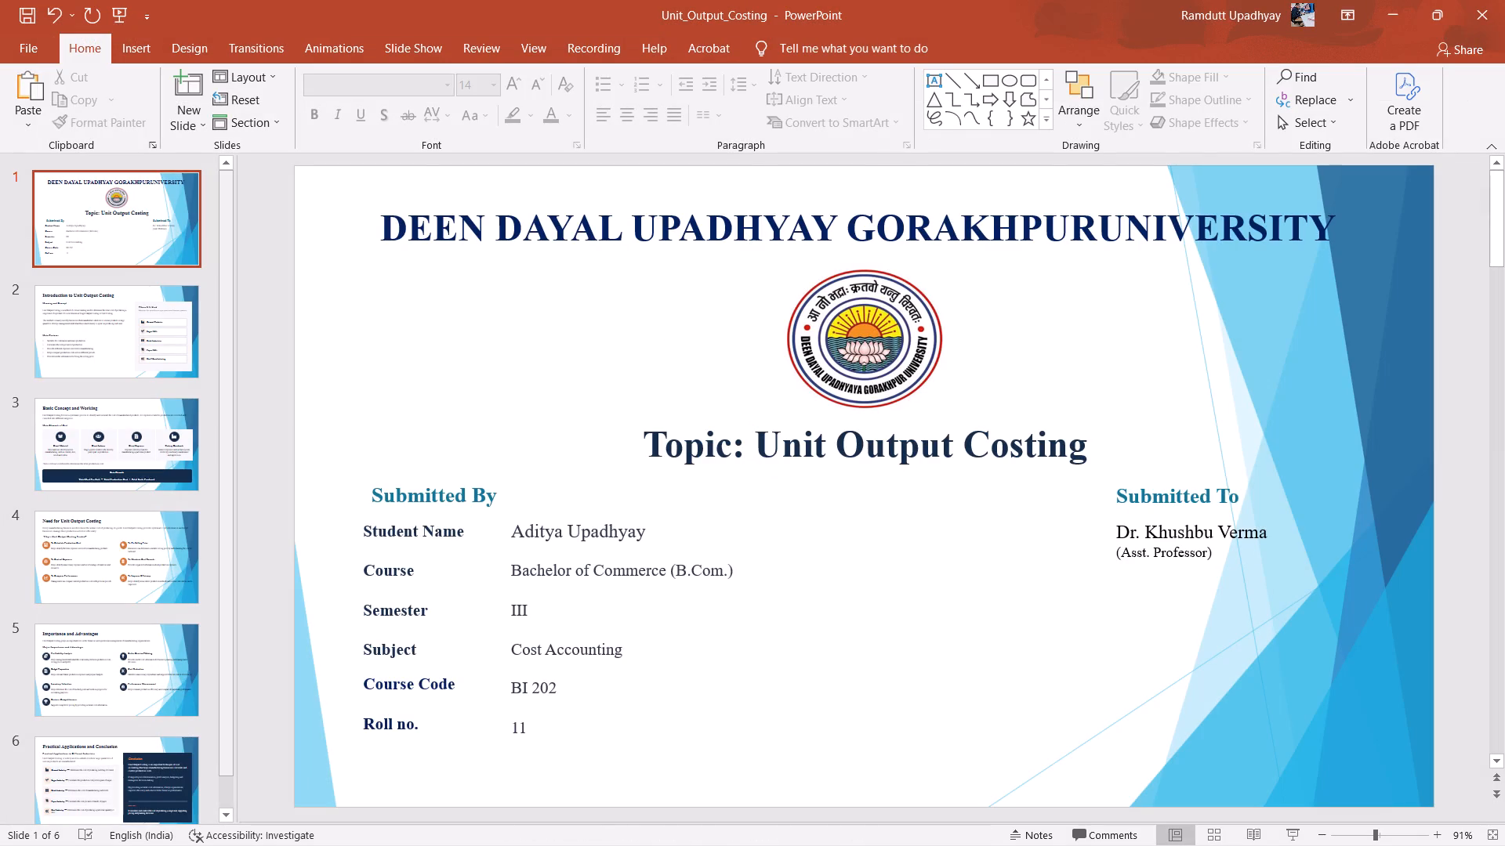
click(20, 52)
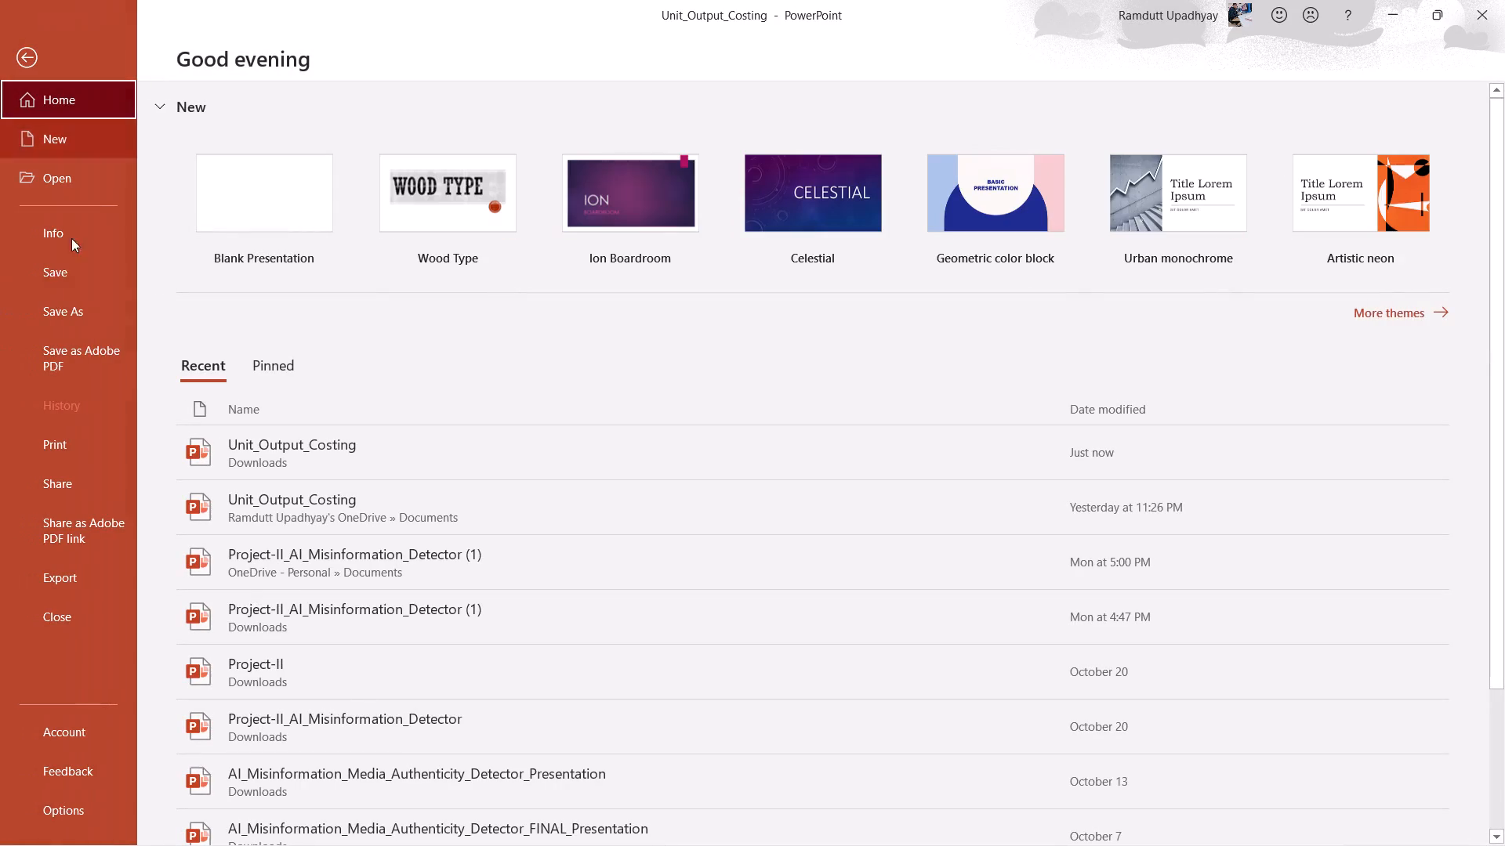
click(81, 316)
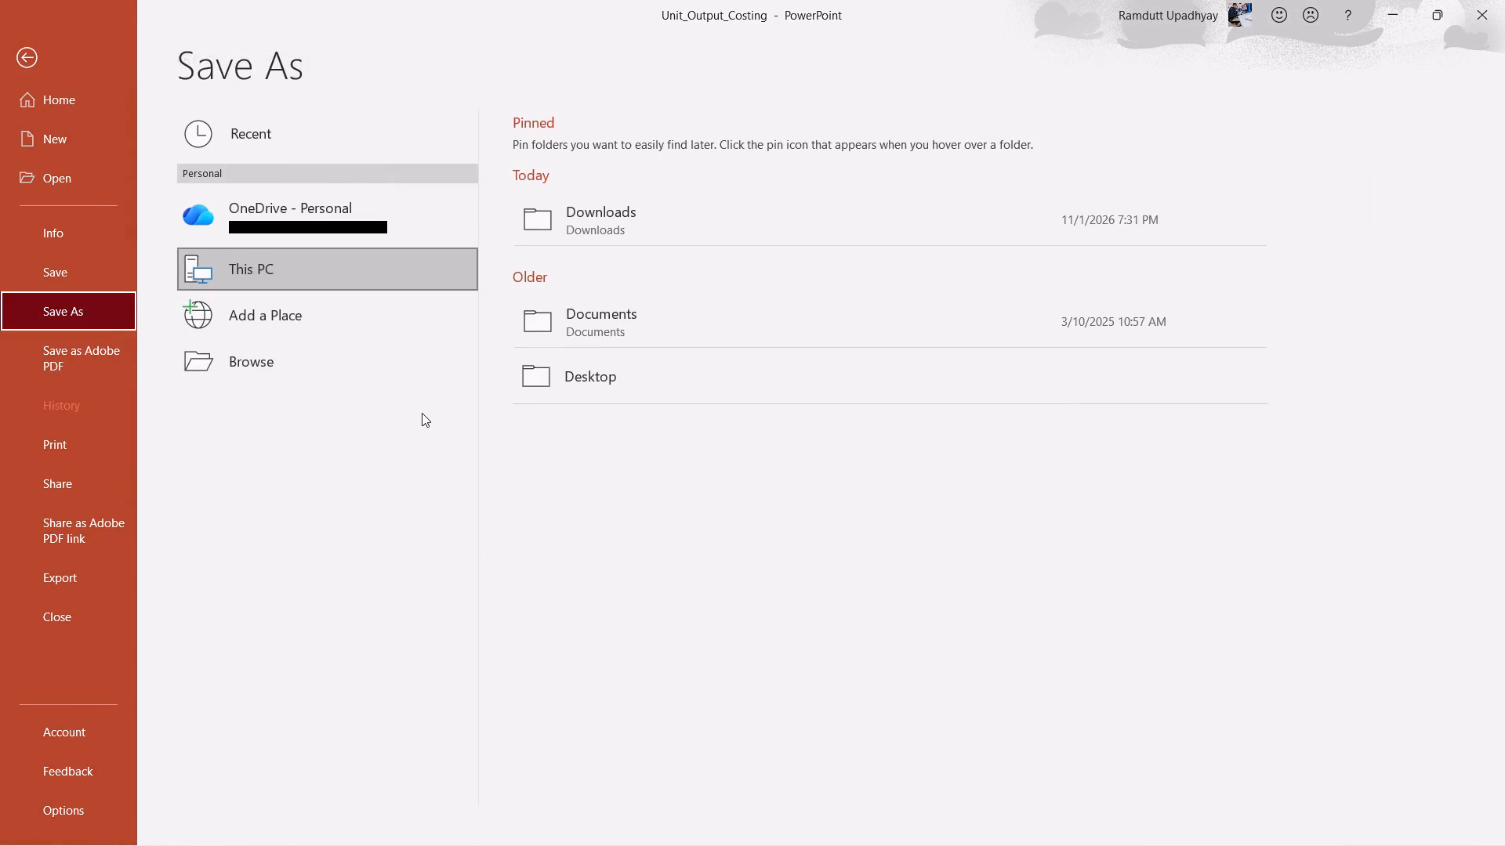
click(617, 320)
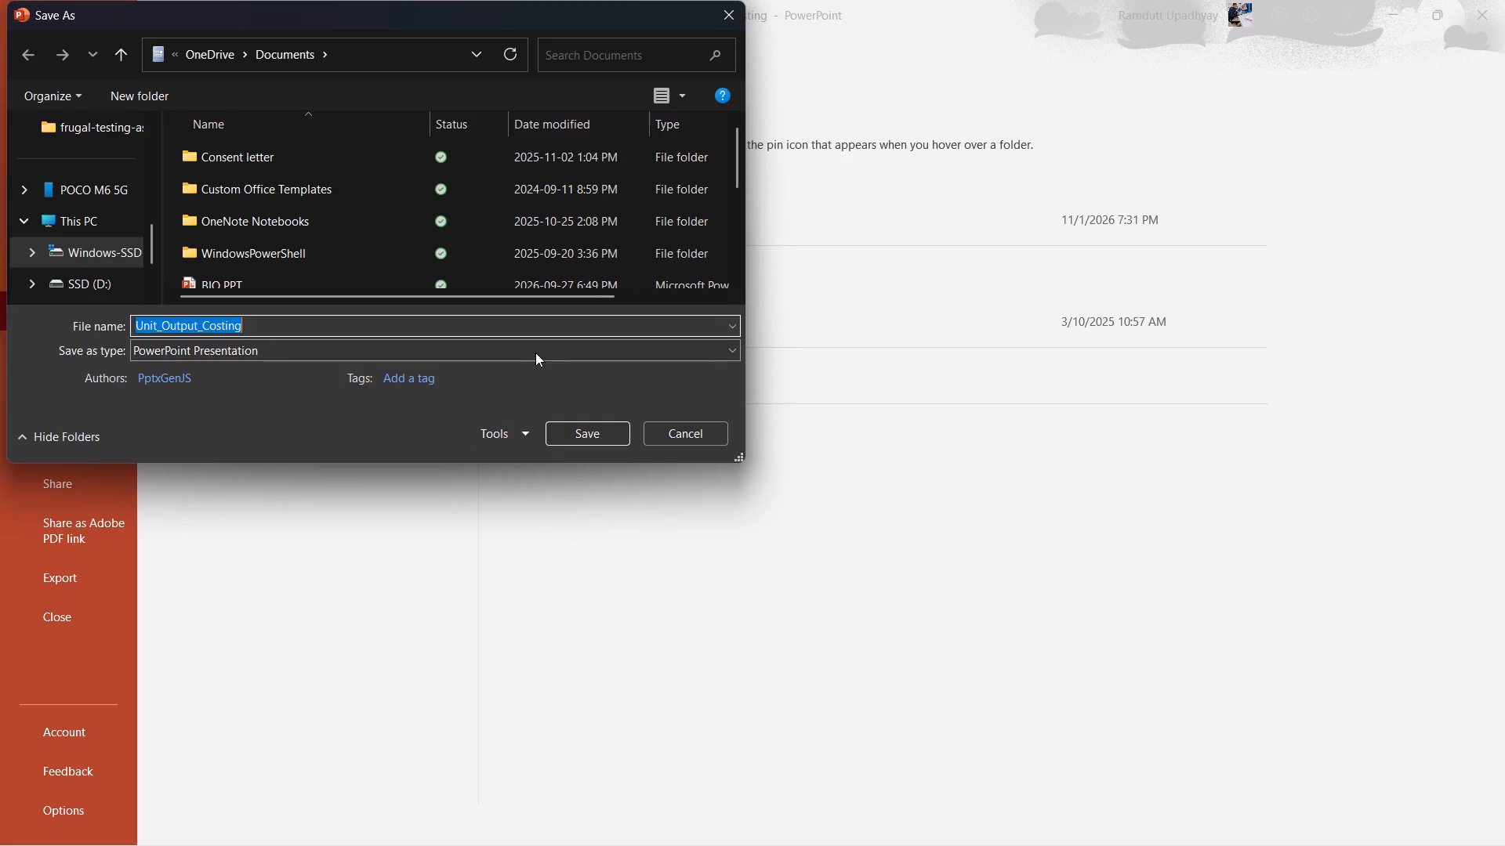
click(599, 434)
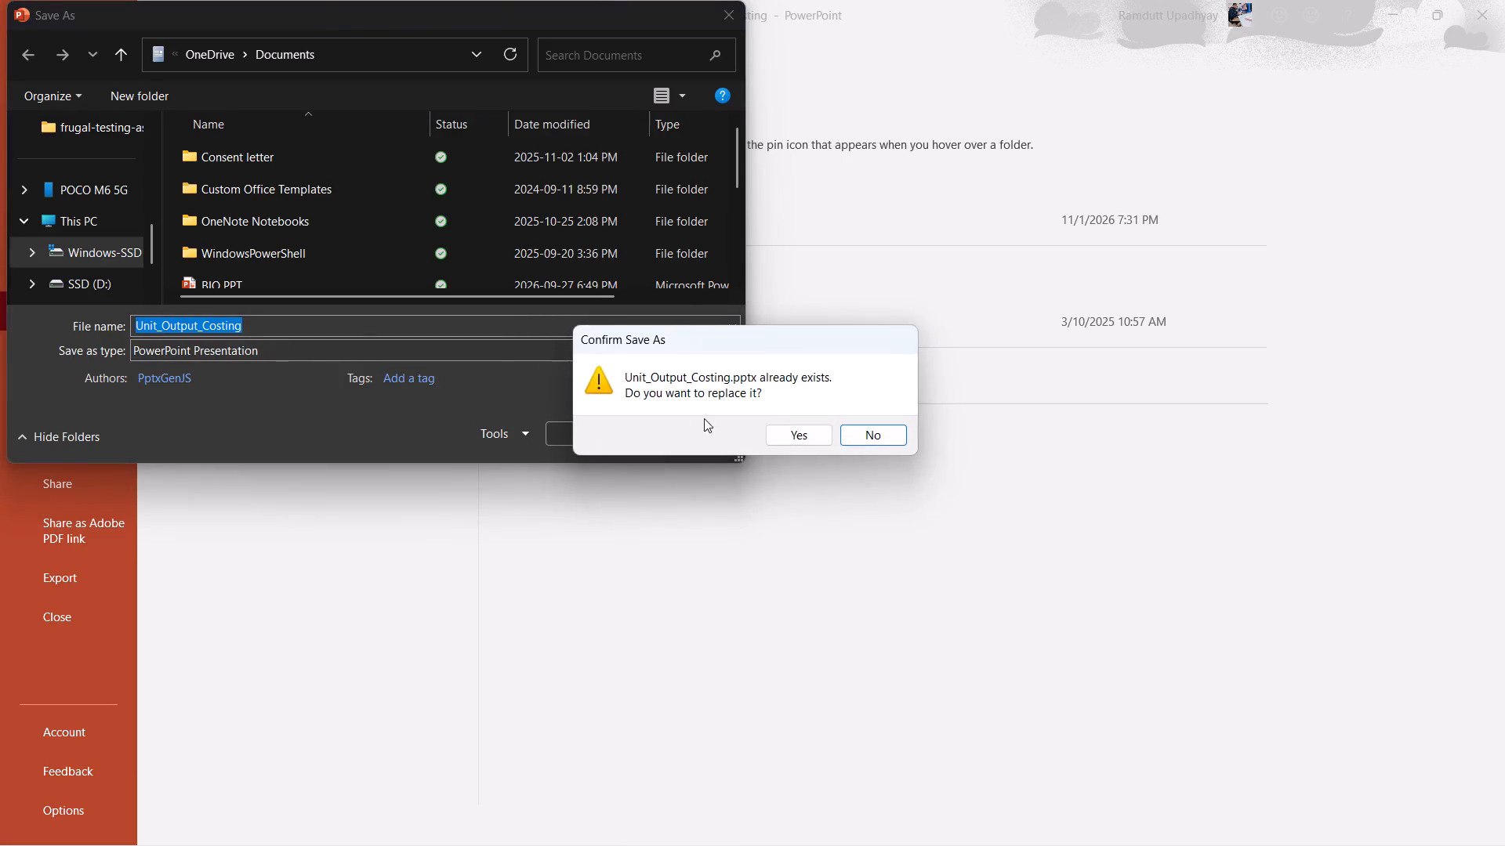
click(795, 430)
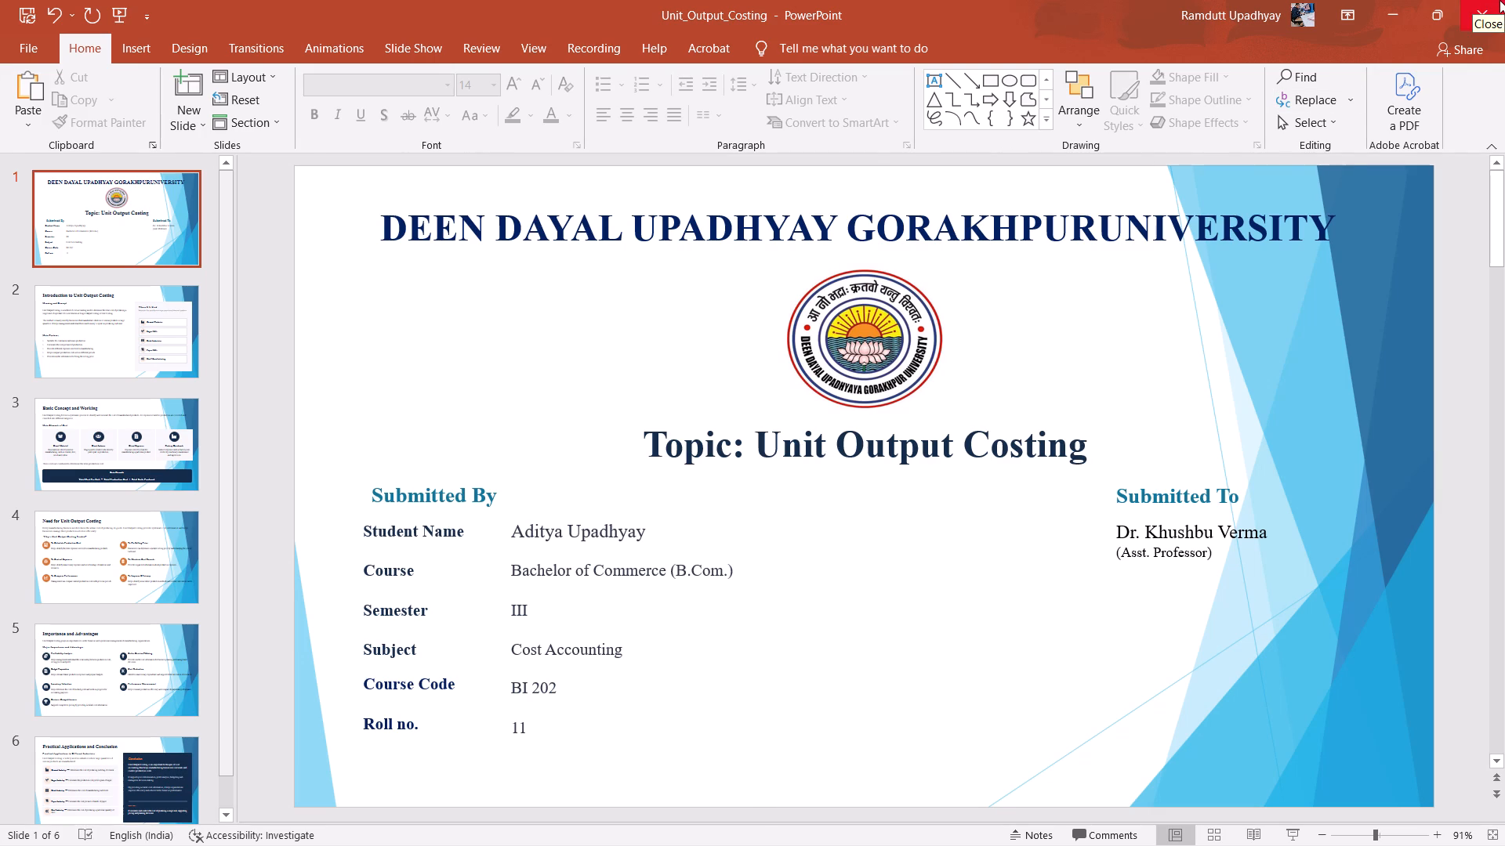
Close the Unit_Output_Costing presentation.
click(1497, 0)
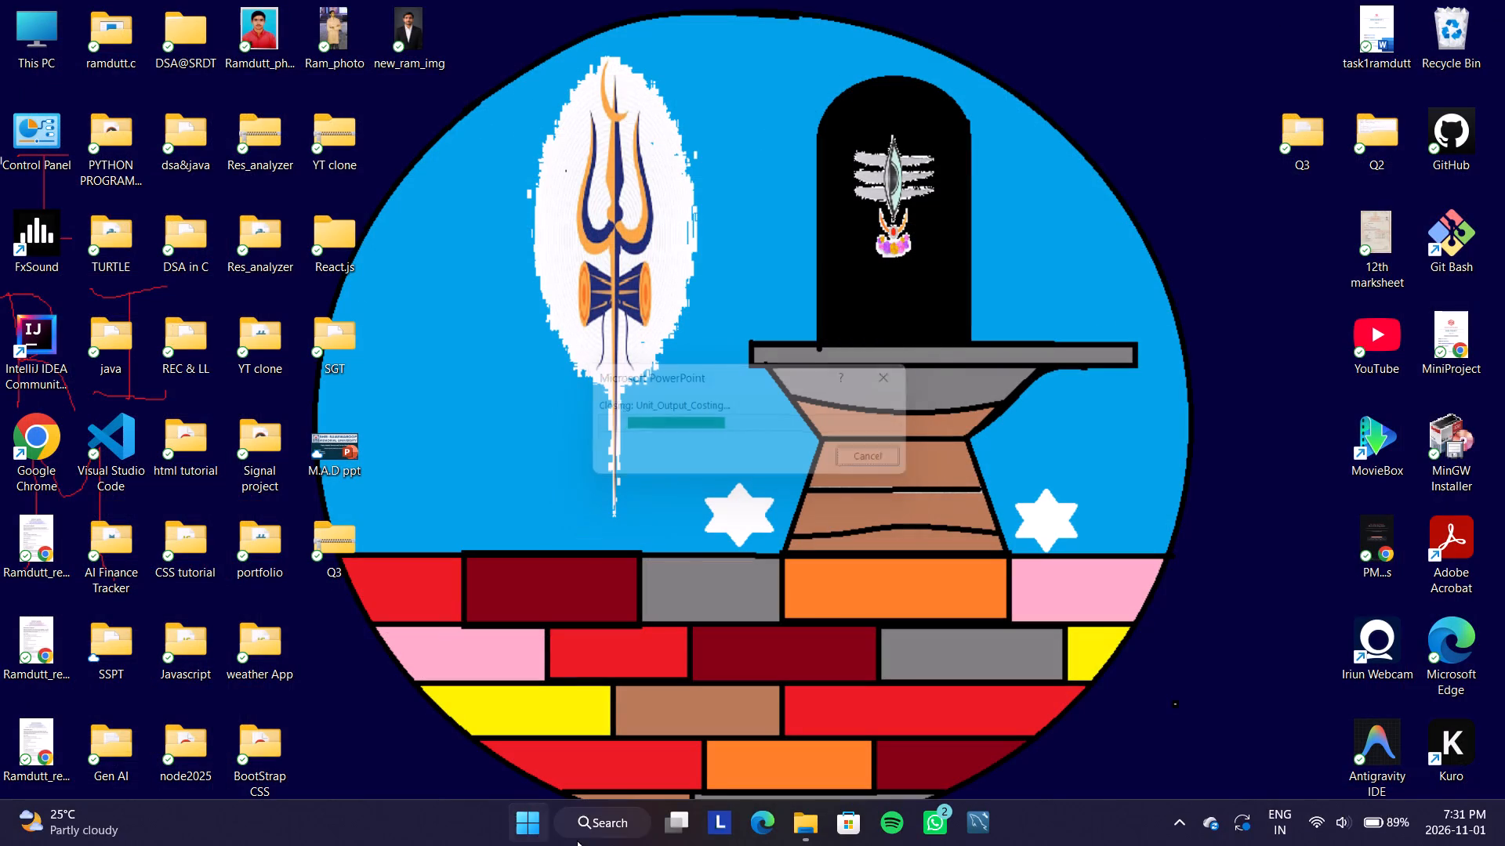
Open WhatsApp.
click(930, 820)
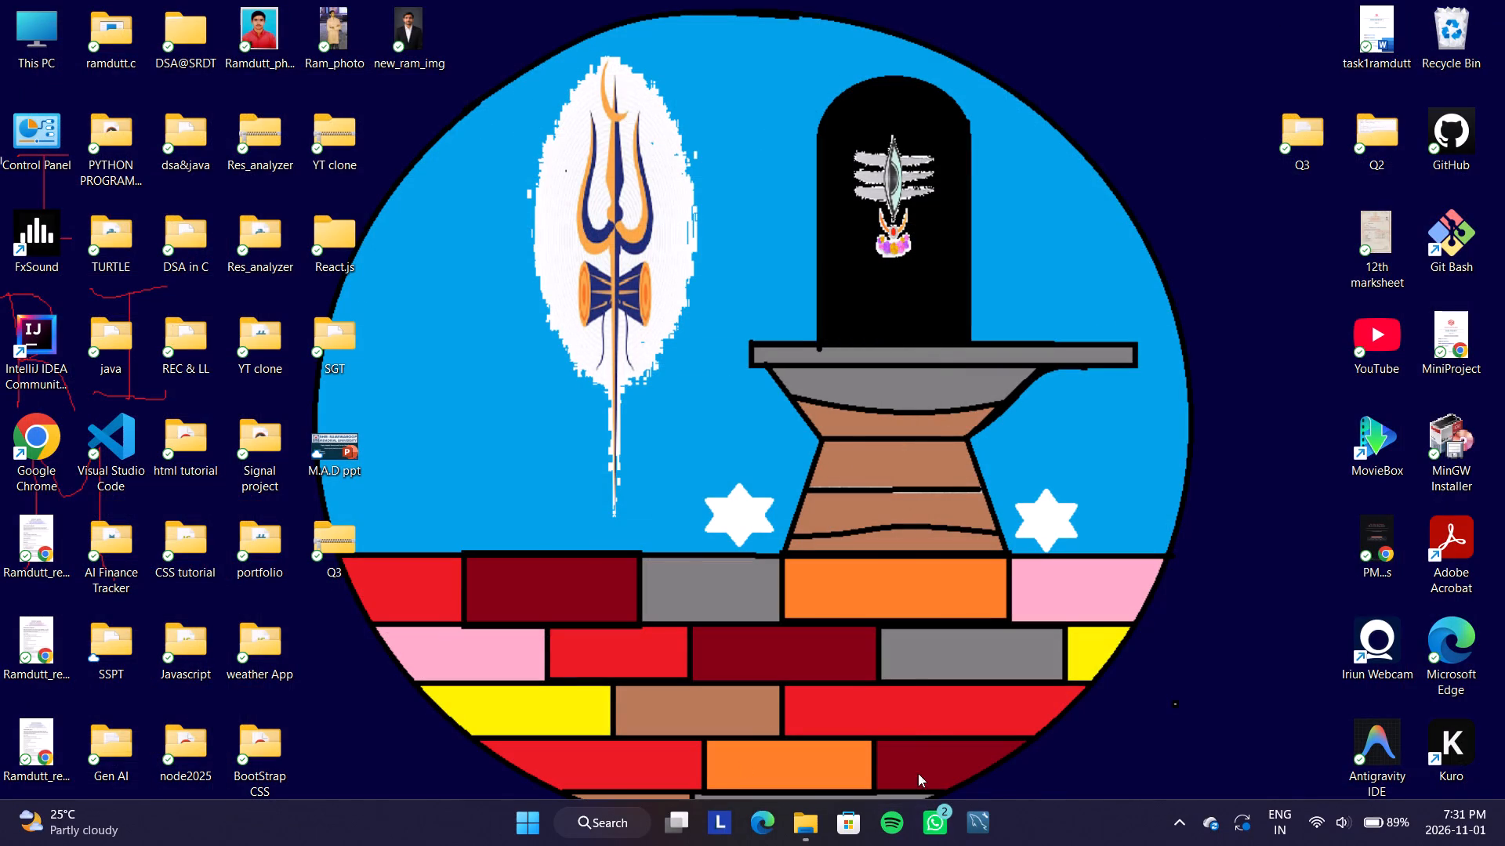
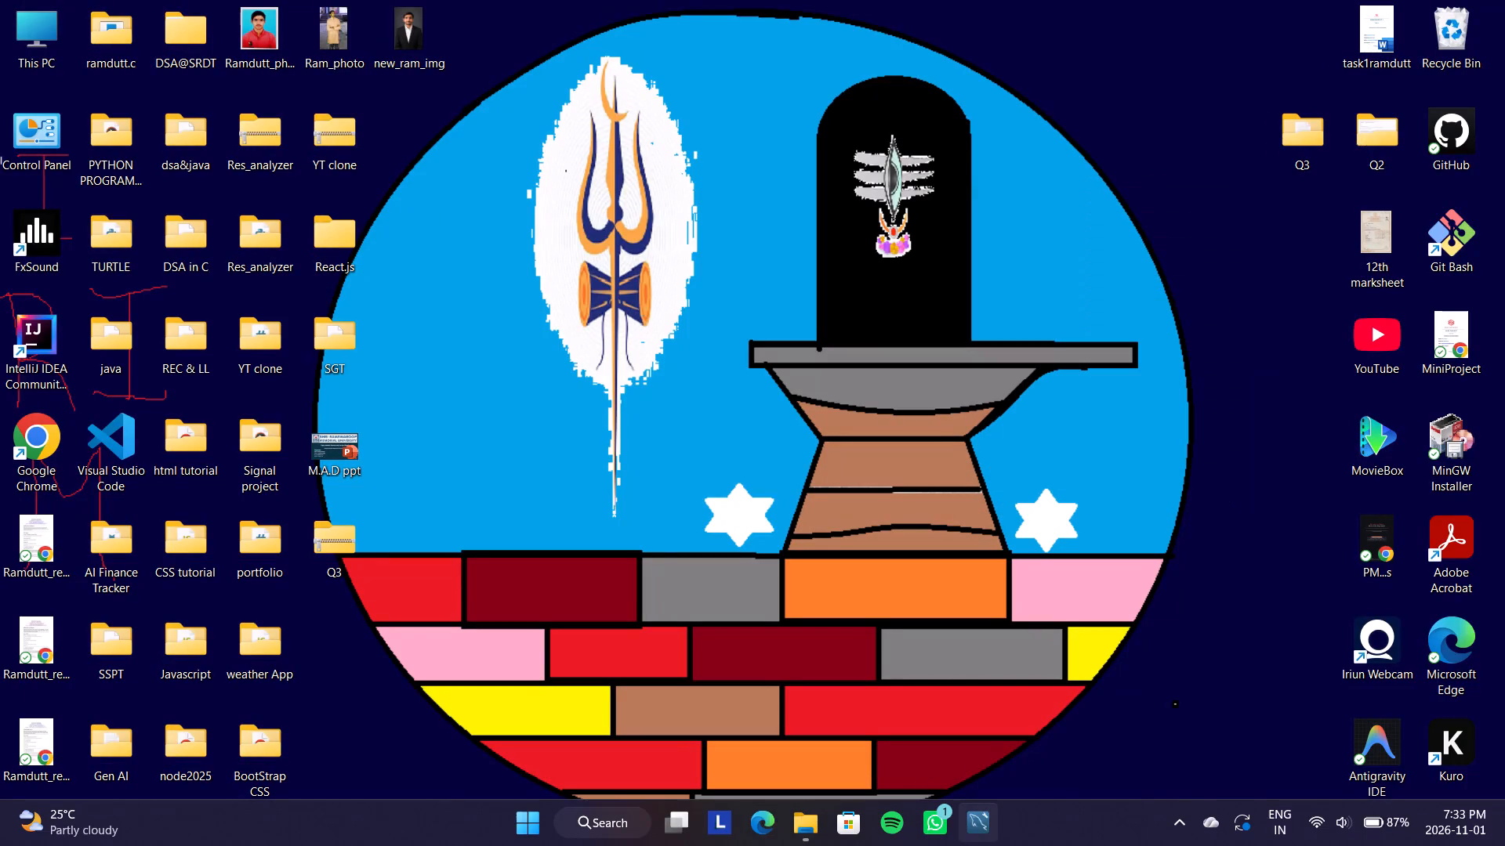
Bring up the Downloads folder window in File Explorer and close it.
click(811, 830)
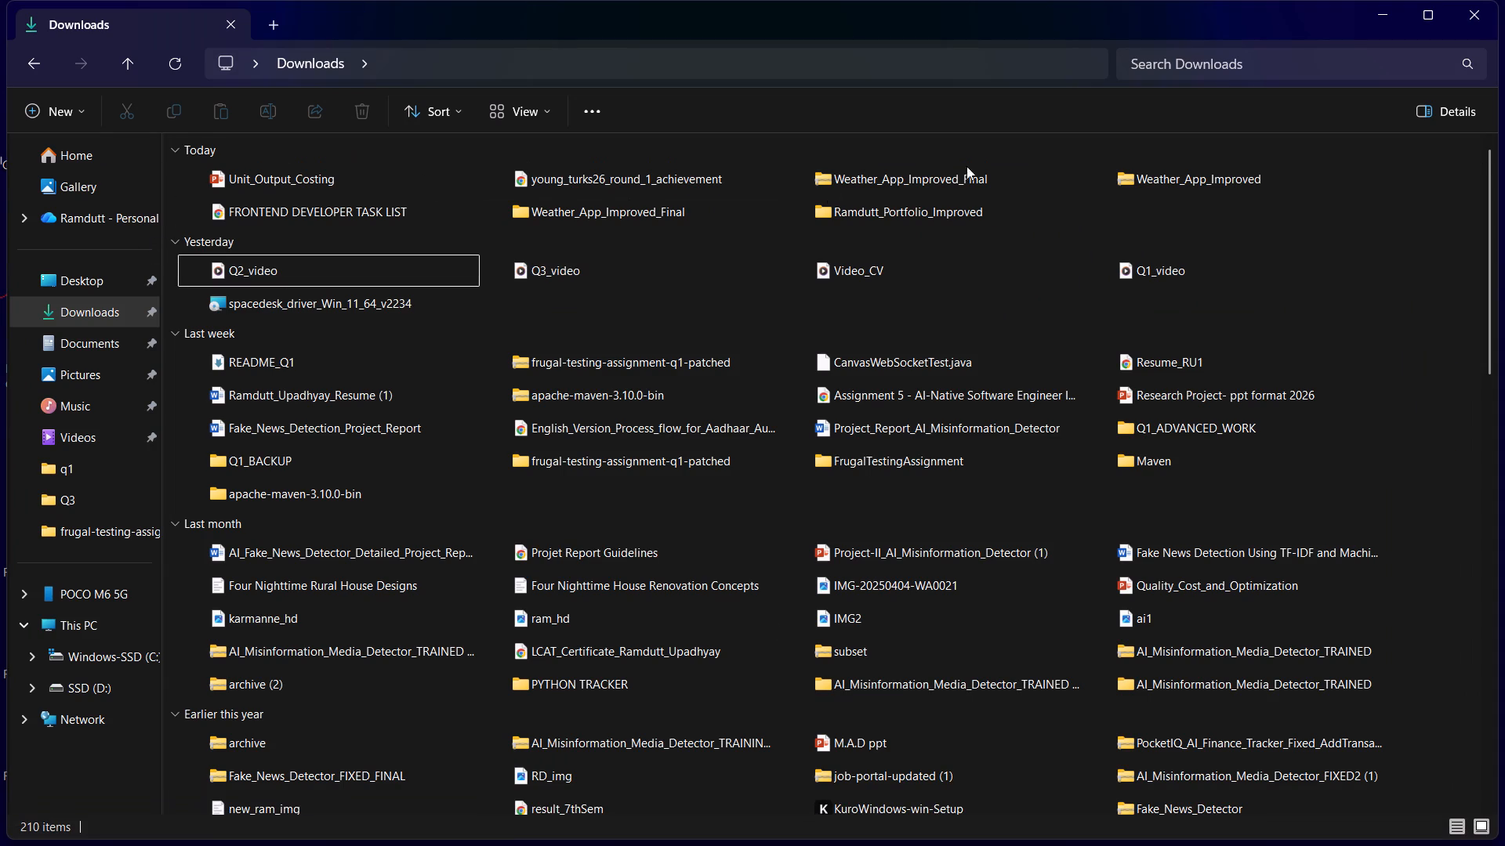
click(1463, 14)
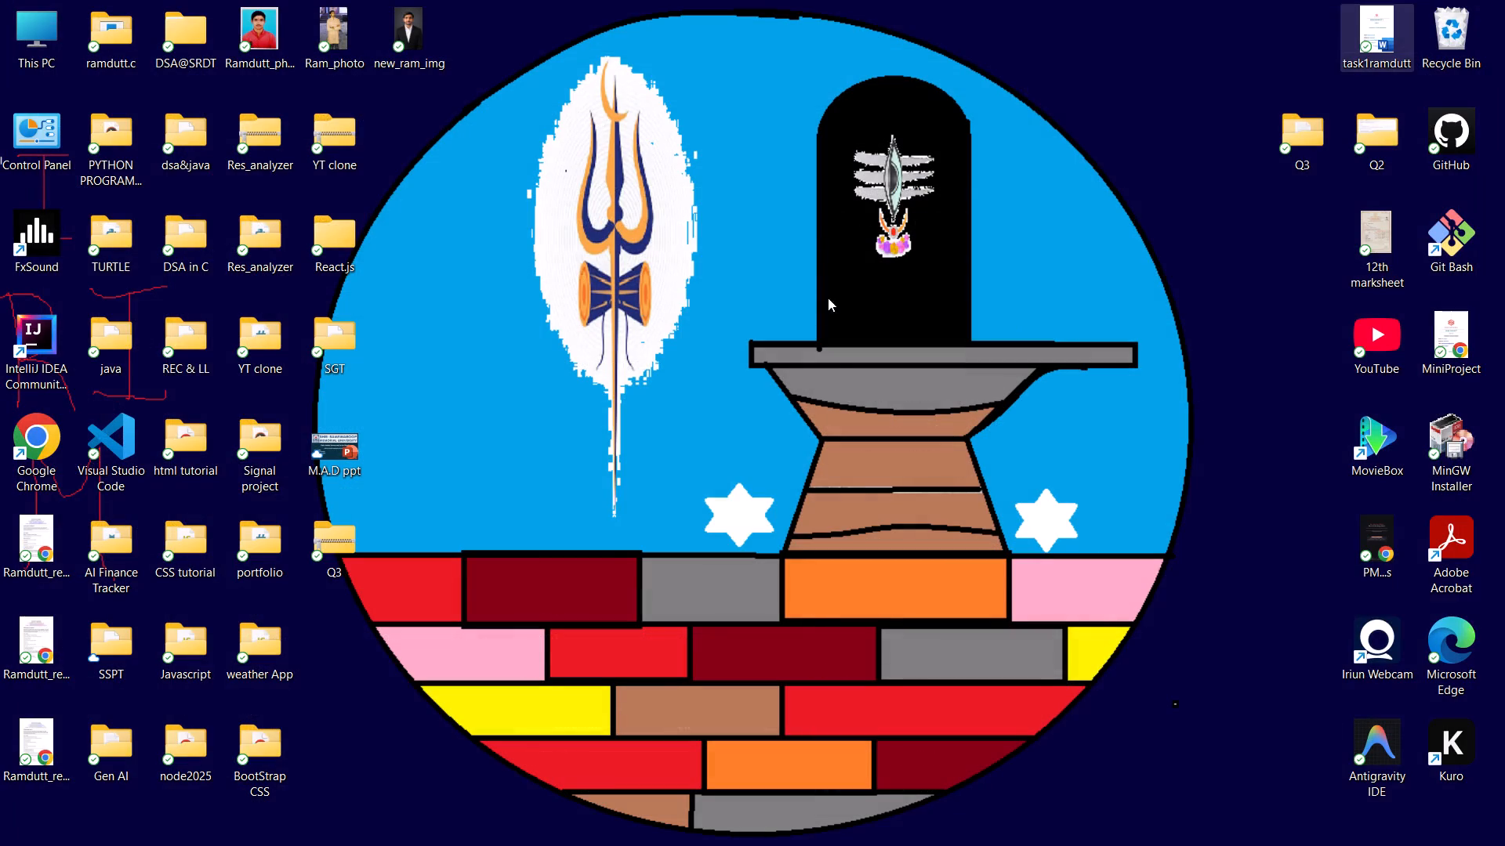
Refresh the desktop.
right_click(587, 251)
click(631, 334)
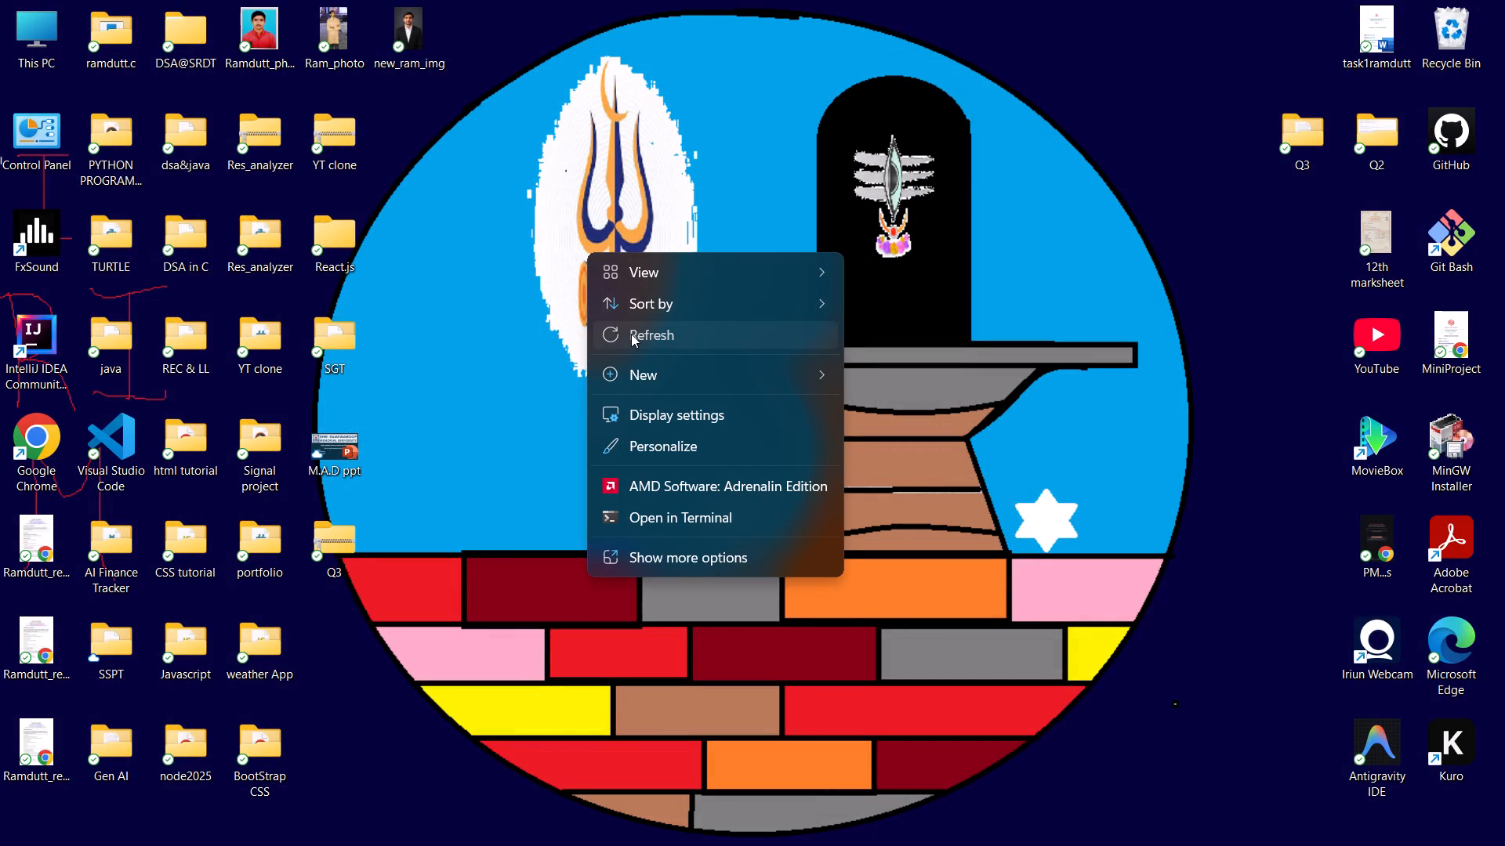